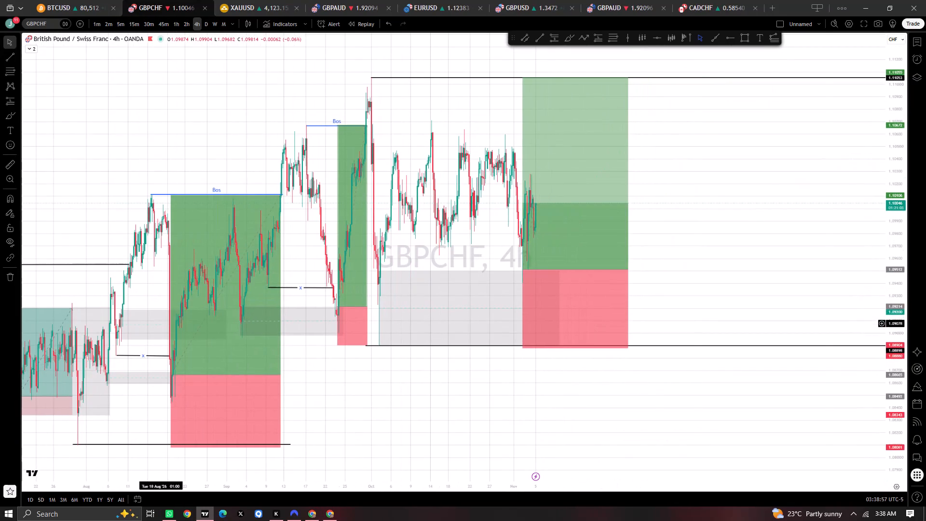
On the BTCUSD 1h chart, draw a trendline at about 78,740 from the November 1 swing high to the November 4 breakout candle.
{"action": "left_click", "coordinate": [54, 9]}
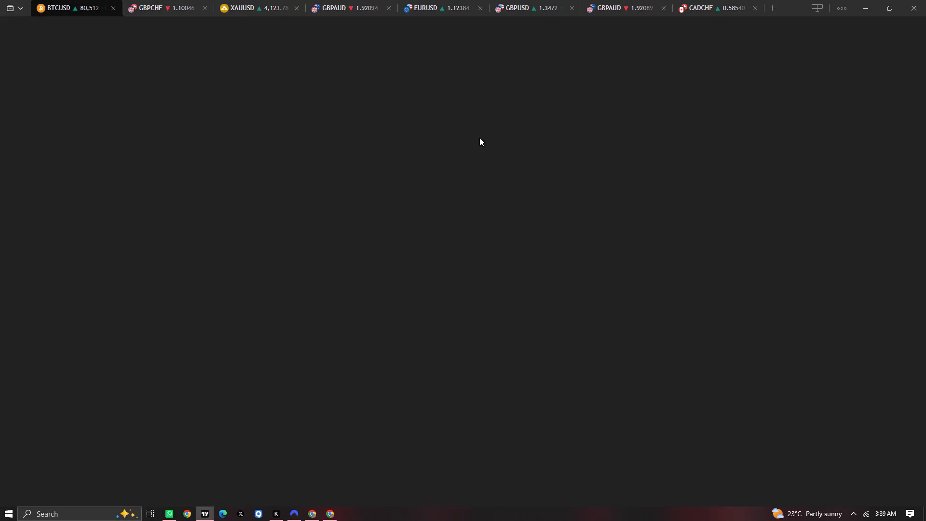
{"action": "left_click_drag", "start_coordinate": [572, 336], "coordinate": [532, 334]}
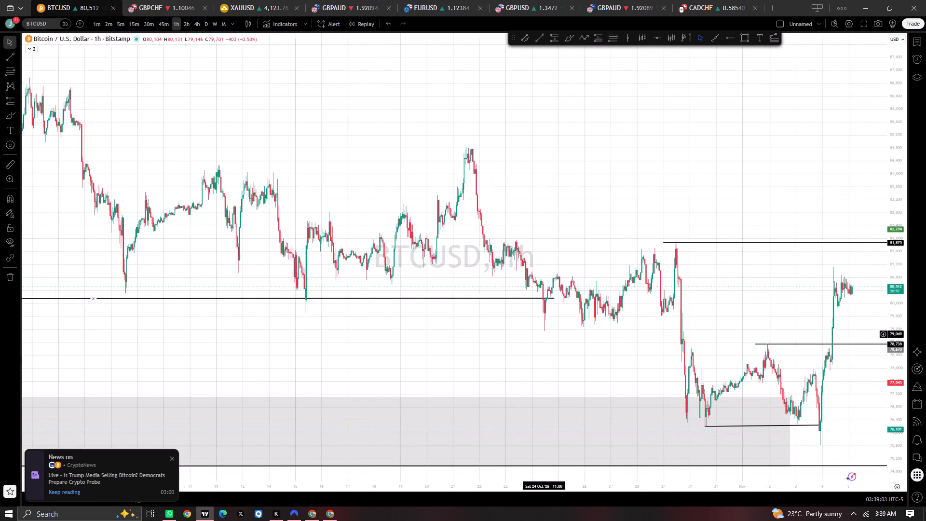
{"action": "left_click_drag", "start_coordinate": [532, 334], "coordinate": [356, 328]}
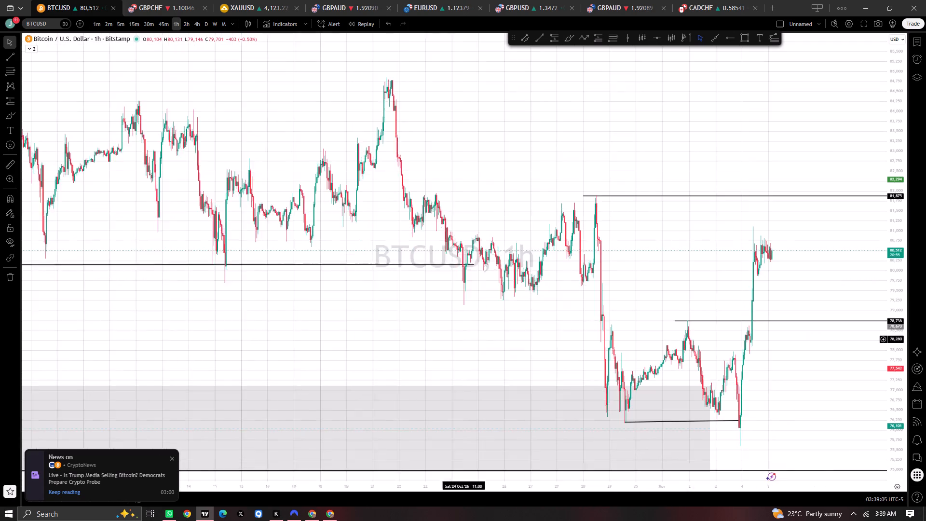
{"action": "left_click_drag", "start_coordinate": [356, 328], "coordinate": [342, 328]}
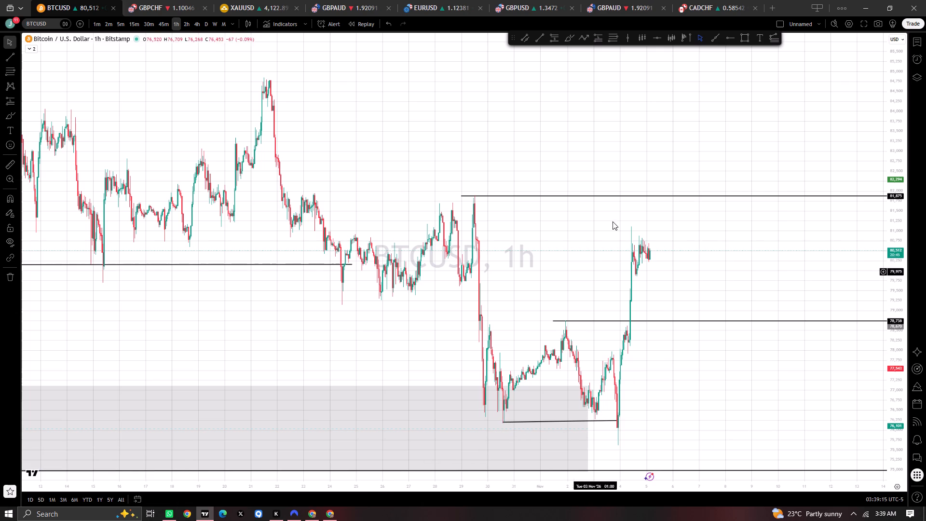
{"action": "left_click", "coordinate": [539, 38]}
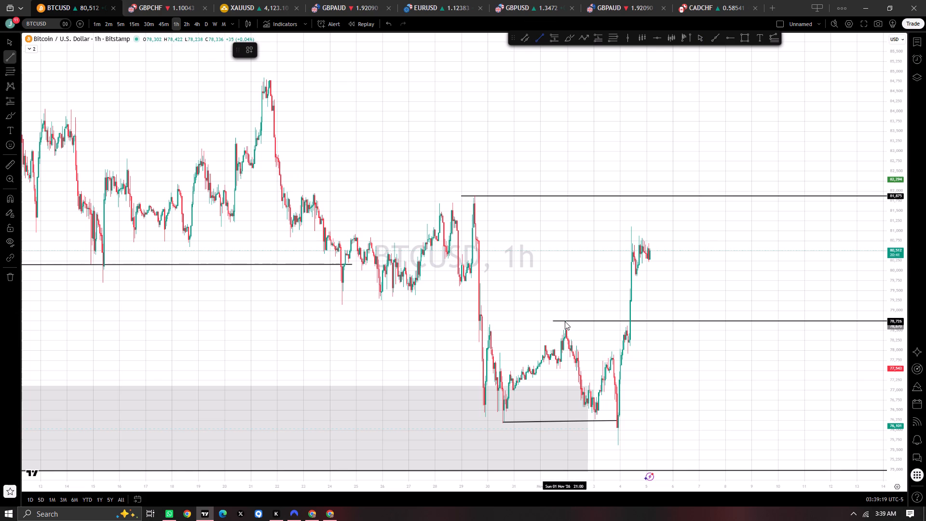
{"action": "left_click", "coordinate": [565, 321]}
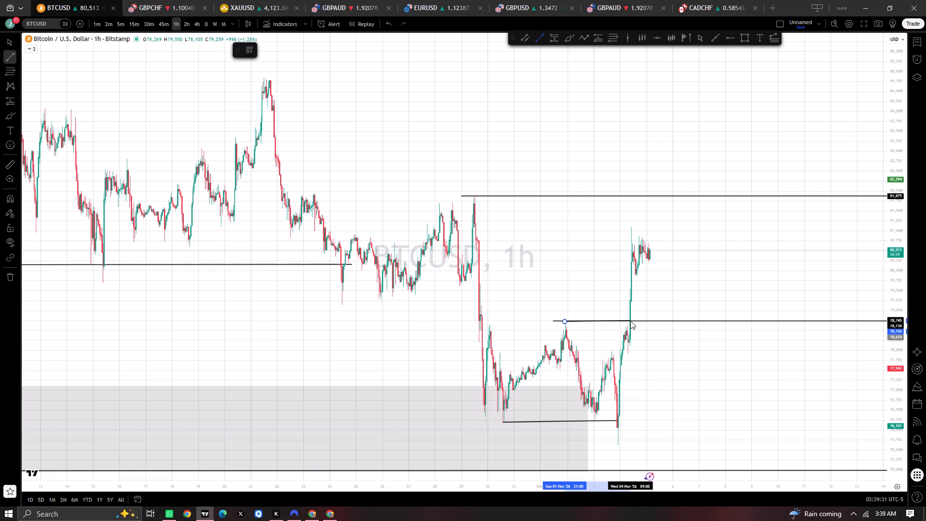
{"action": "left_click", "coordinate": [630, 321]}
{"action": "left_click", "coordinate": [656, 335]}
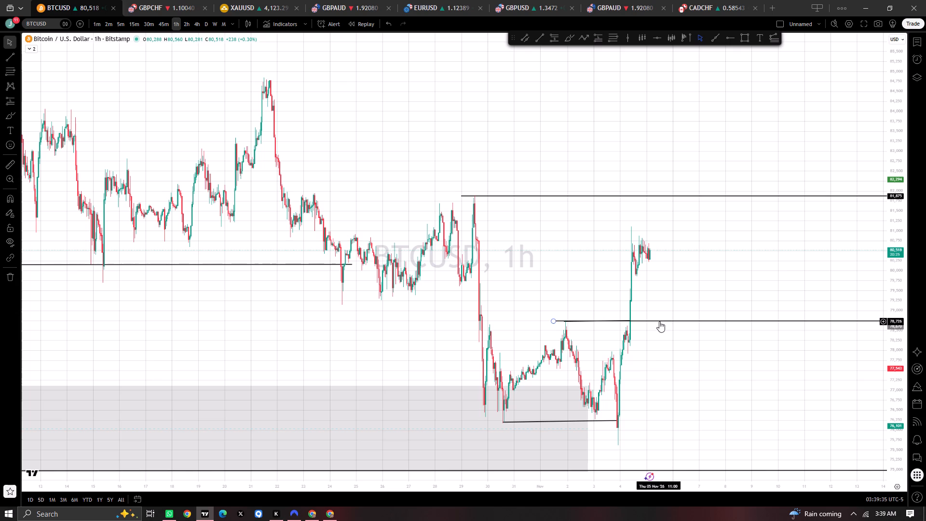
Delete the horizontal ray at 78,738 that overlaps the new trendline.
{"action": "left_click", "coordinate": [659, 321]}
{"action": "key", "text": "BackSpace"}
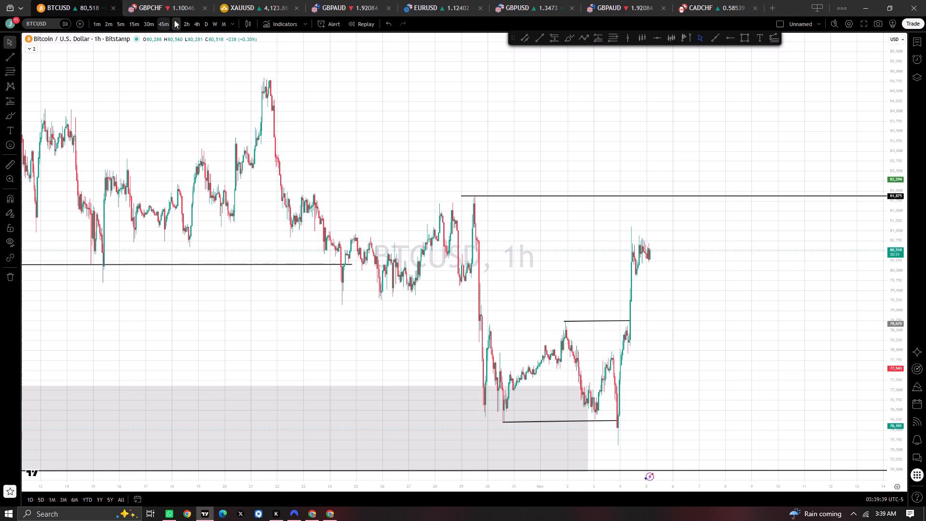
On the 4h timeframe, level the trendline under the recent lows by moving its November 3 end to about 76,202.
{"action": "left_click", "coordinate": [196, 25]}
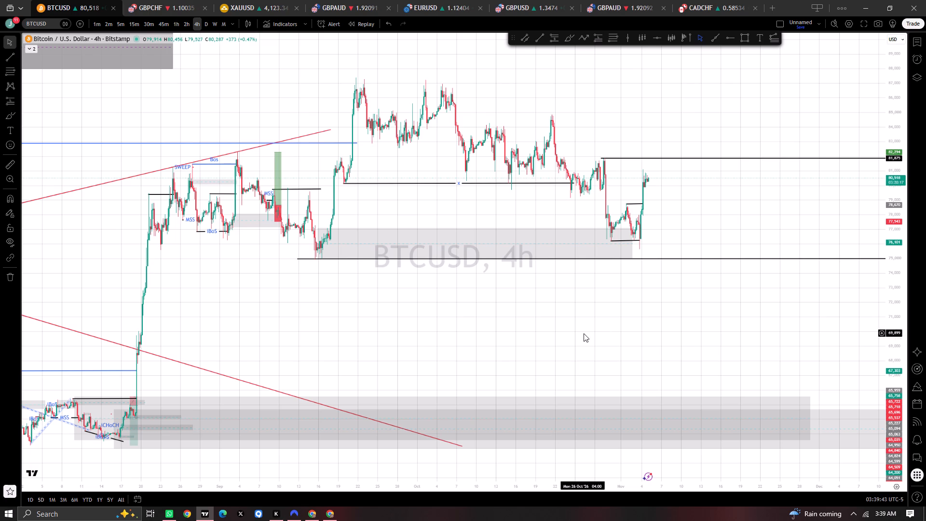
{"action": "left_click", "coordinate": [487, 463]}
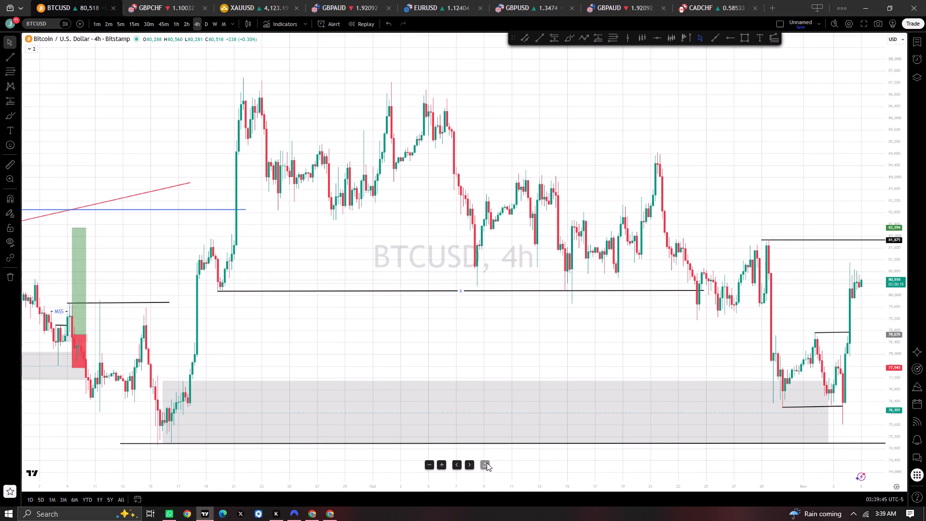
{"action": "left_click_drag", "start_coordinate": [529, 347], "coordinate": [273, 308]}
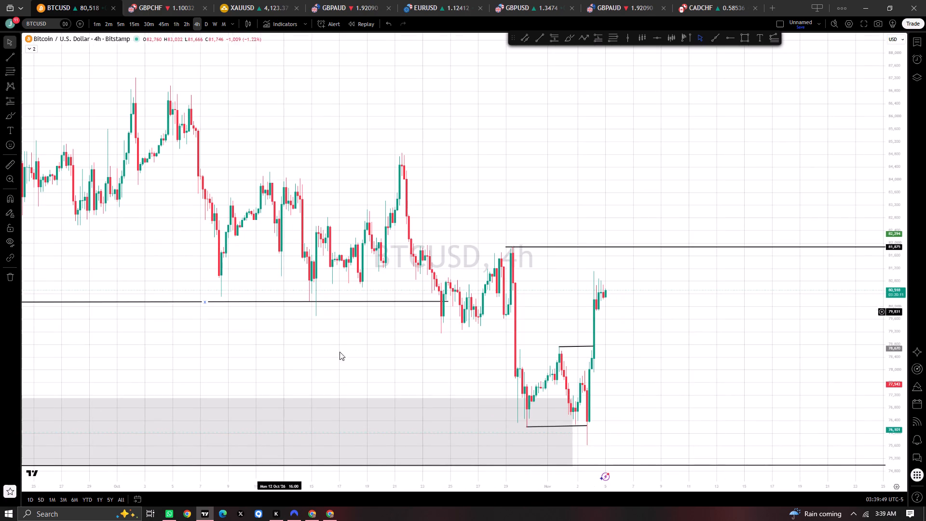
{"action": "left_click", "coordinate": [586, 424]}
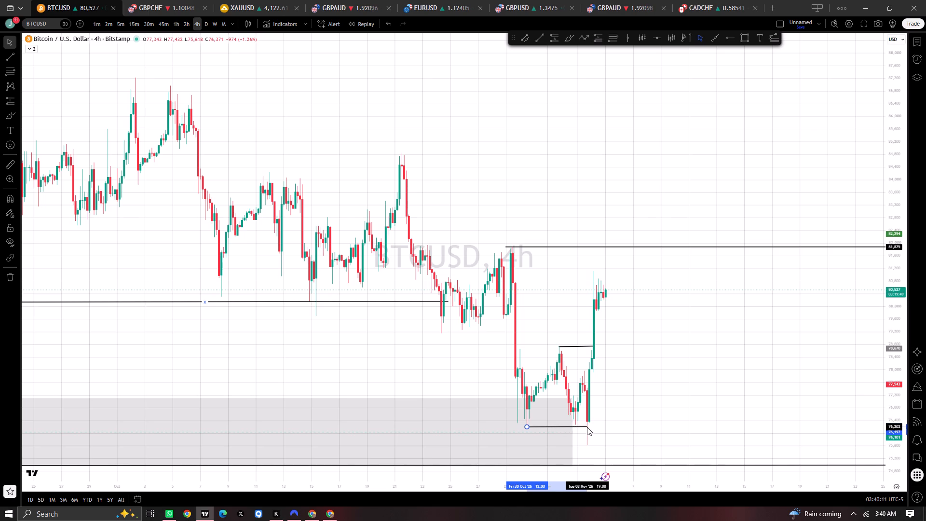
Apply the SWP template to the trendline under the recent lows so it is labelled SWEEP.
{"action": "double_click", "coordinate": [579, 427]}
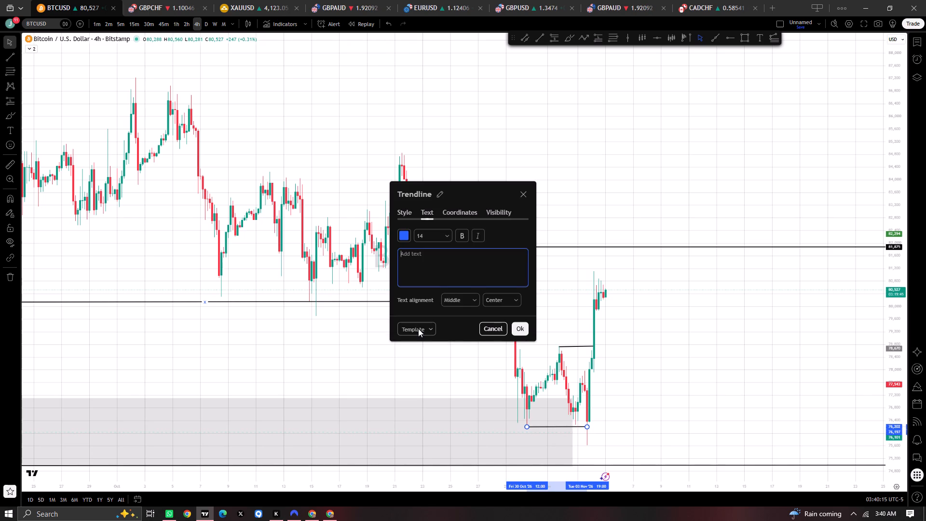
{"action": "left_click", "coordinate": [429, 331]}
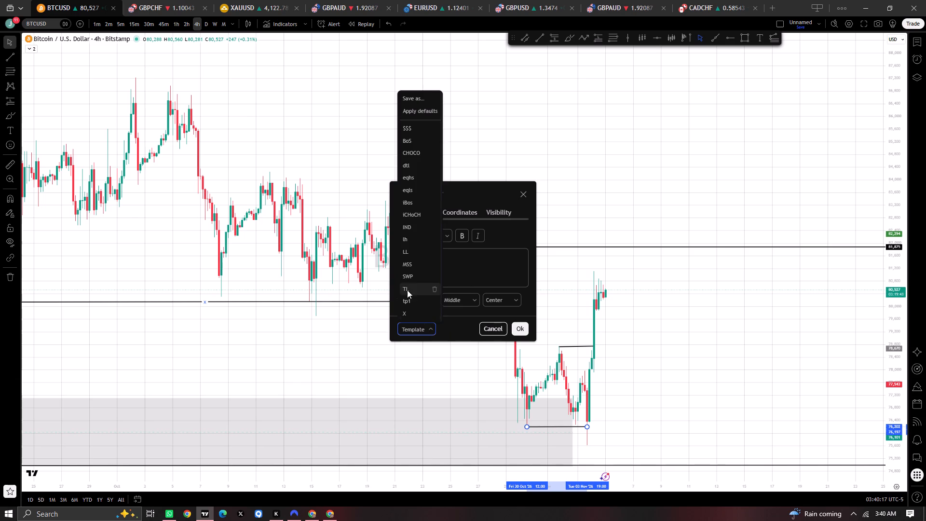
{"action": "left_click", "coordinate": [407, 276]}
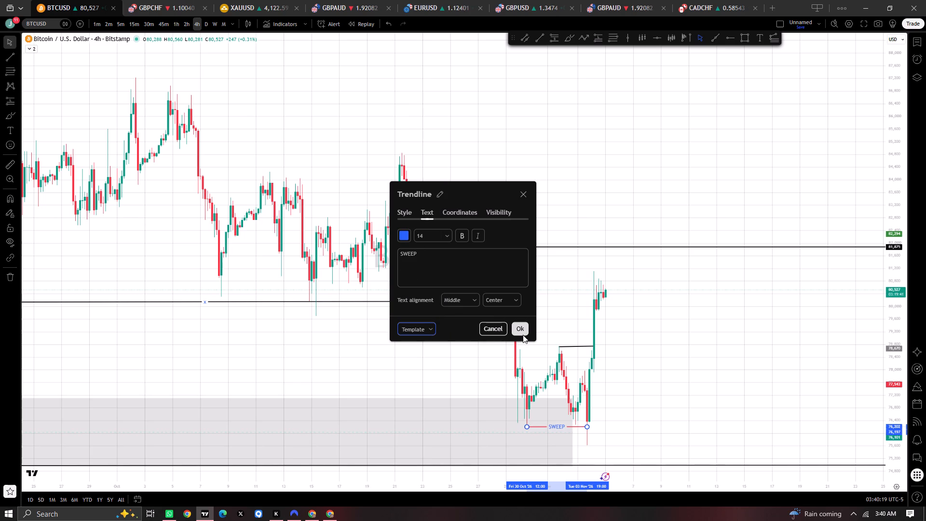
{"action": "left_click", "coordinate": [527, 328]}
{"action": "left_click", "coordinate": [708, 84]}
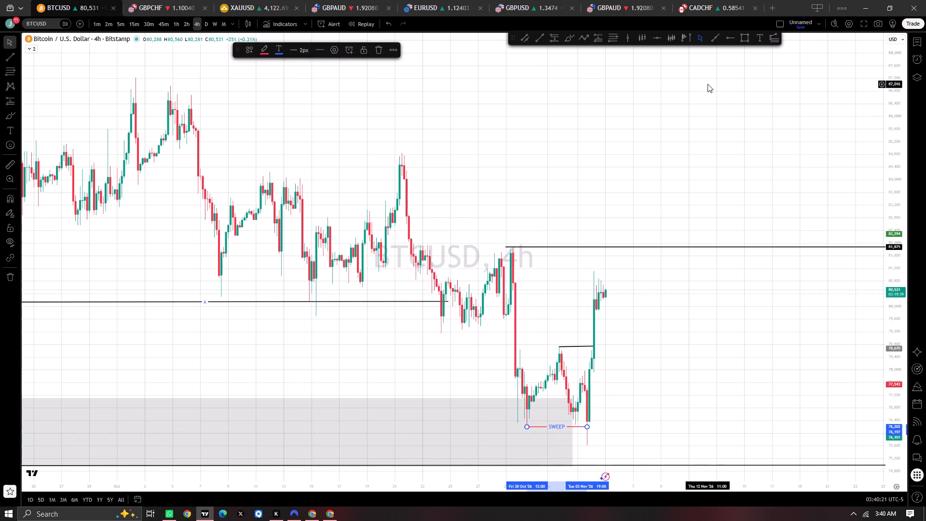
Draw a rectangle zone from the November 3 sweep candle, spanning about 77,456 down to 75,630, and extend it to about November 16.
{"action": "left_click", "coordinate": [744, 37]}
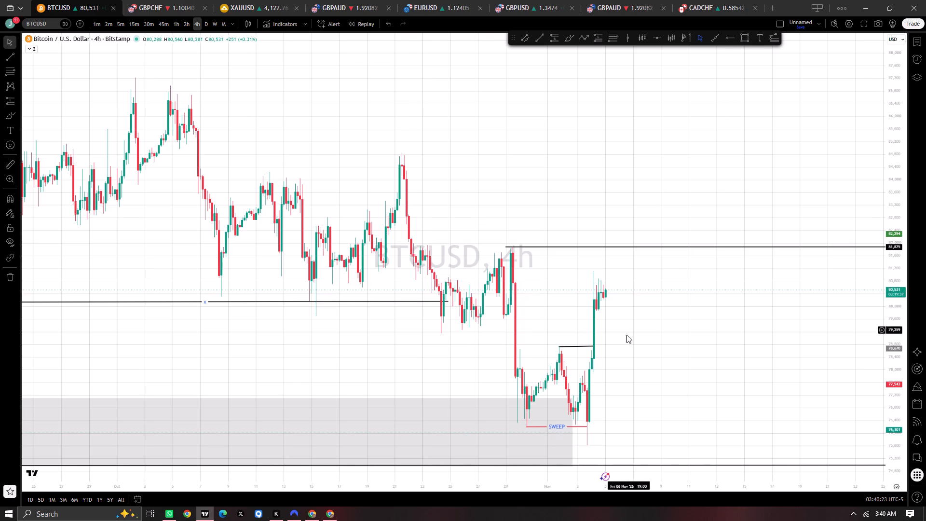
{"action": "left_click", "coordinate": [747, 40]}
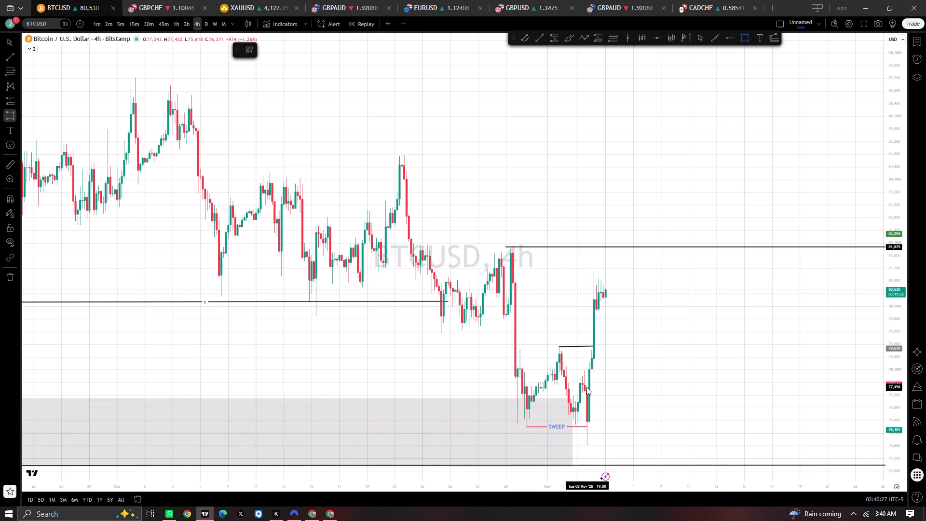
{"action": "left_click_drag", "start_coordinate": [586, 387], "coordinate": [594, 404]}
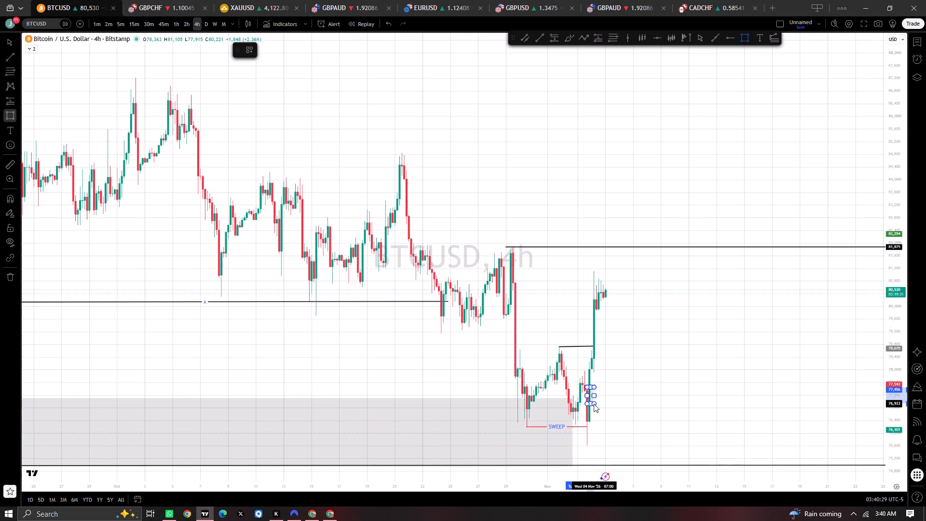
{"action": "left_click_drag", "start_coordinate": [594, 404], "coordinate": [671, 442]}
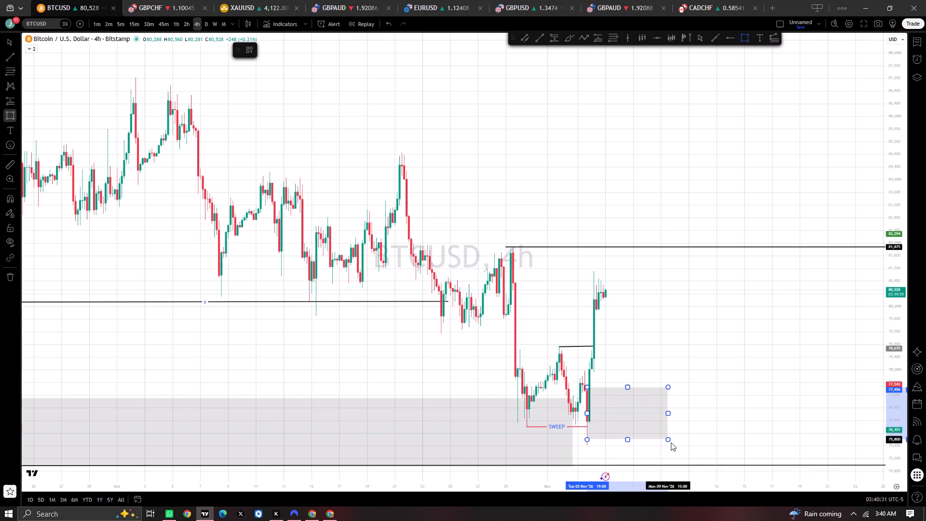
{"action": "left_click_drag", "start_coordinate": [671, 442], "coordinate": [672, 443]}
{"action": "left_click", "coordinate": [672, 443]}
{"action": "left_click", "coordinate": [737, 391]}
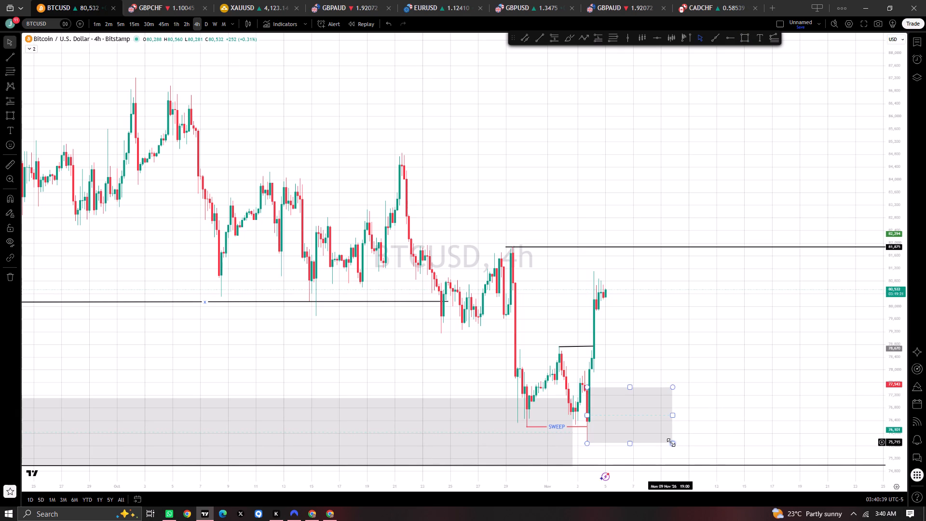
{"action": "left_click", "coordinate": [671, 442]}
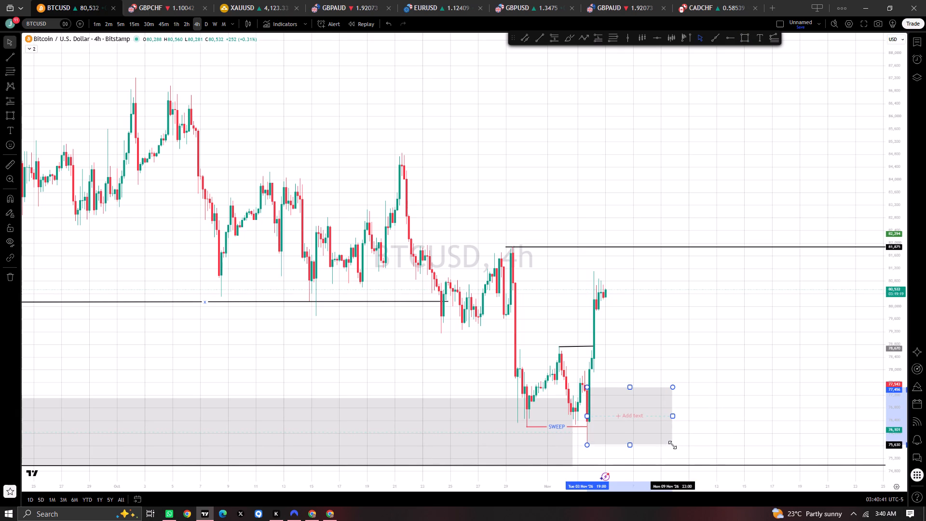
{"action": "left_click", "coordinate": [750, 398]}
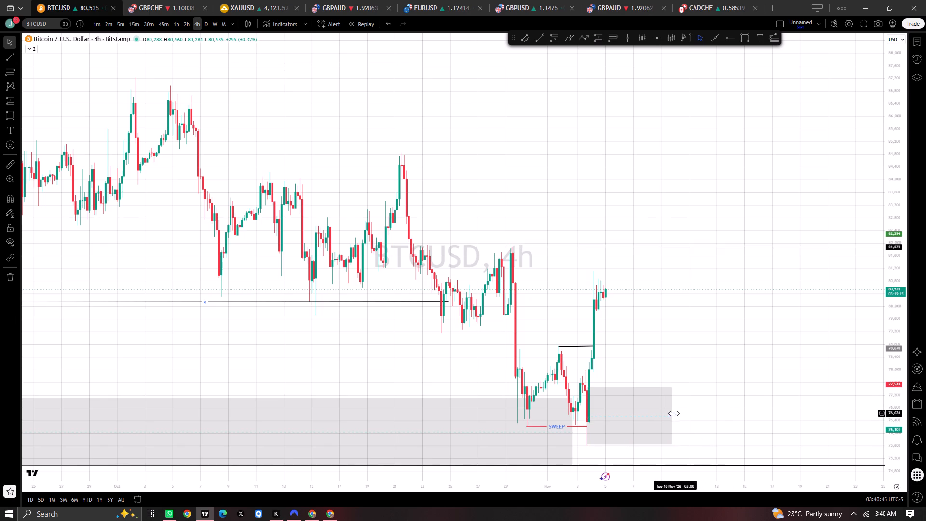
{"action": "left_click_drag", "start_coordinate": [674, 413], "coordinate": [760, 411]}
{"action": "left_click", "coordinate": [496, 354]}
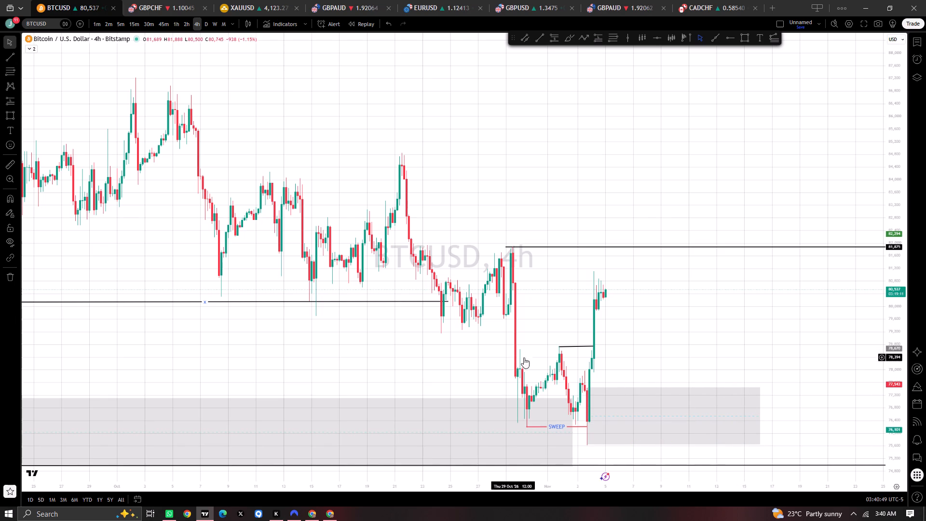
Apply the MSS template to the short trendline at the November 1 swing high.
{"action": "double_click", "coordinate": [574, 347]}
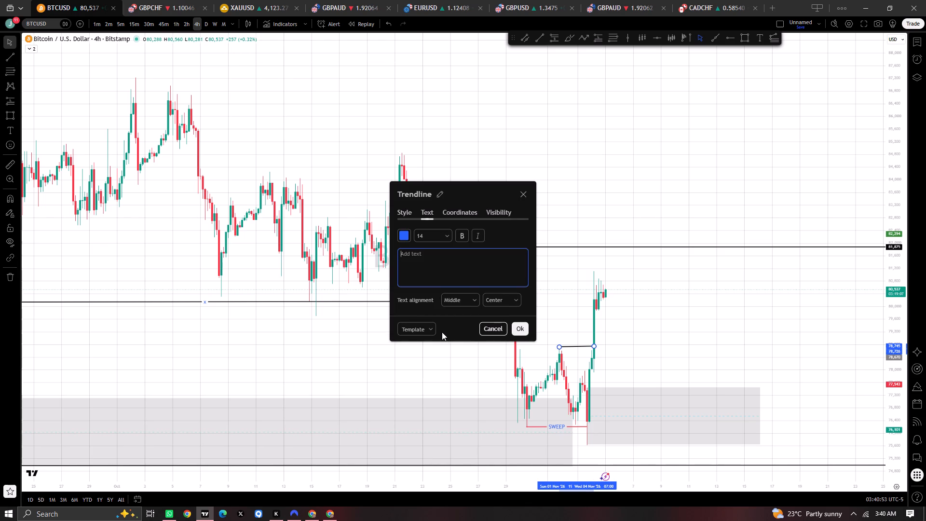
{"action": "left_click", "coordinate": [428, 325]}
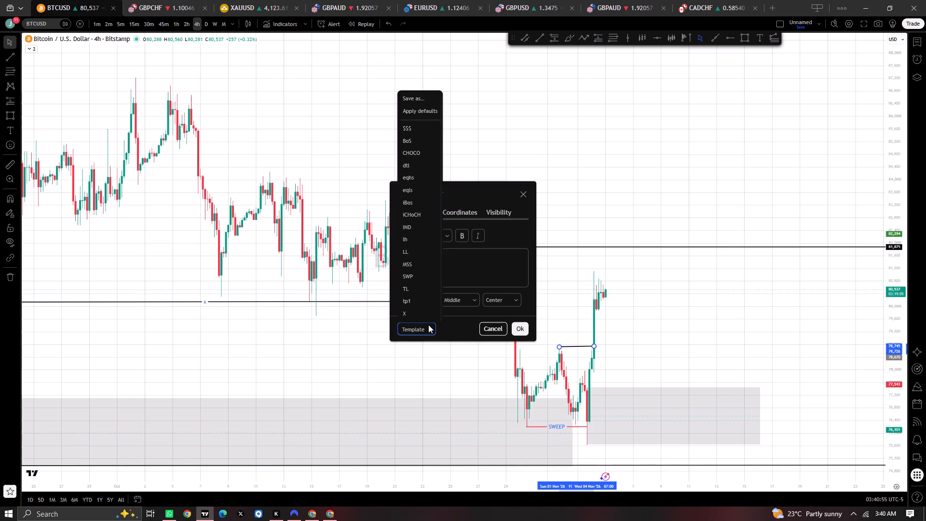
{"action": "left_click", "coordinate": [400, 266]}
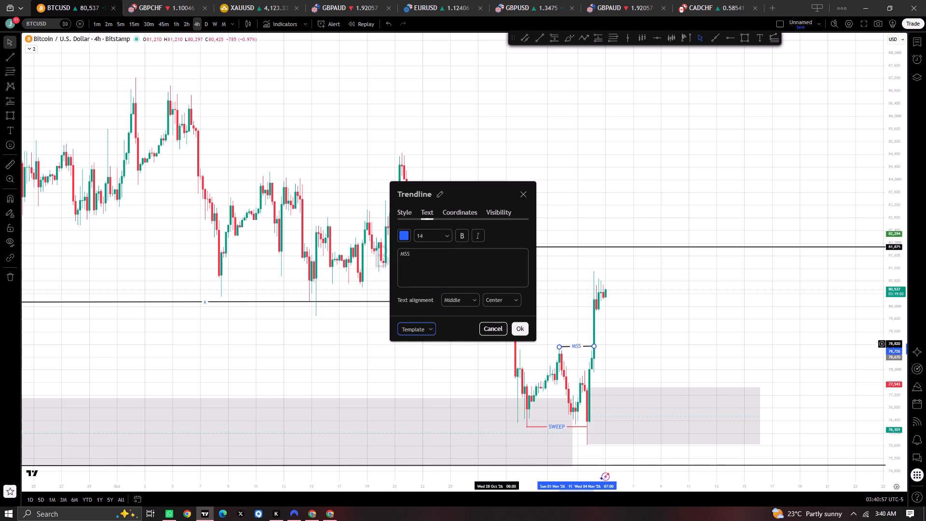
{"action": "left_click", "coordinate": [520, 334]}
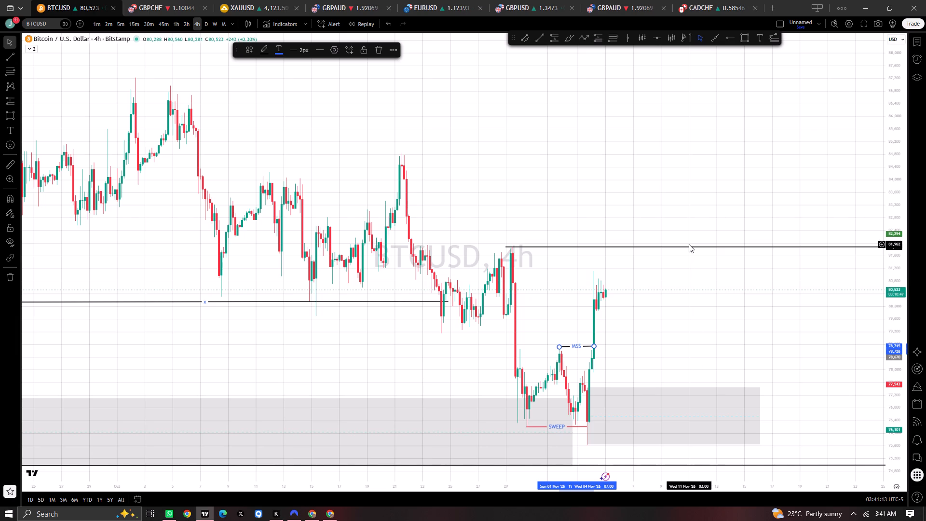
Place a Long position at the new zone's upper edge with entry about 77,411, and raise its target to about 84,853.
{"action": "scroll", "coordinate": [455, 231], "scroll_direction": "down", "scroll_amount": 7}
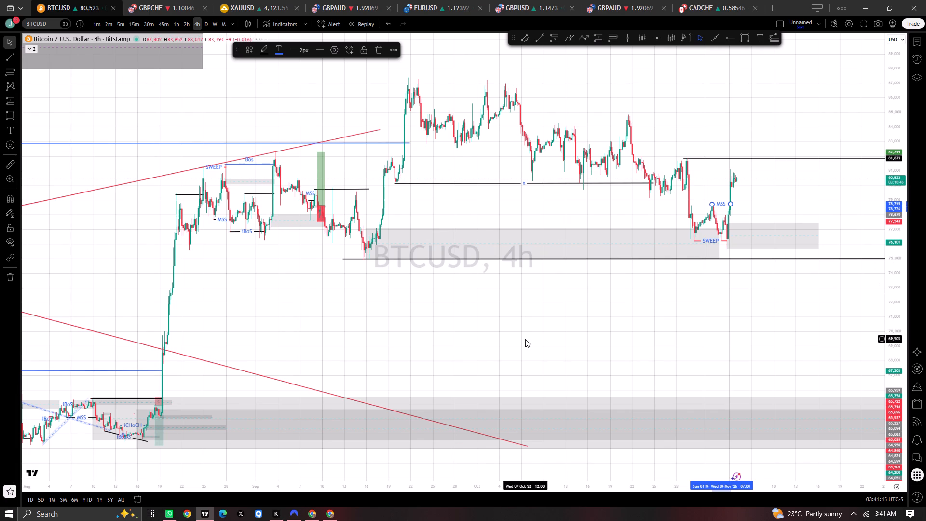
{"action": "left_click", "coordinate": [543, 340]}
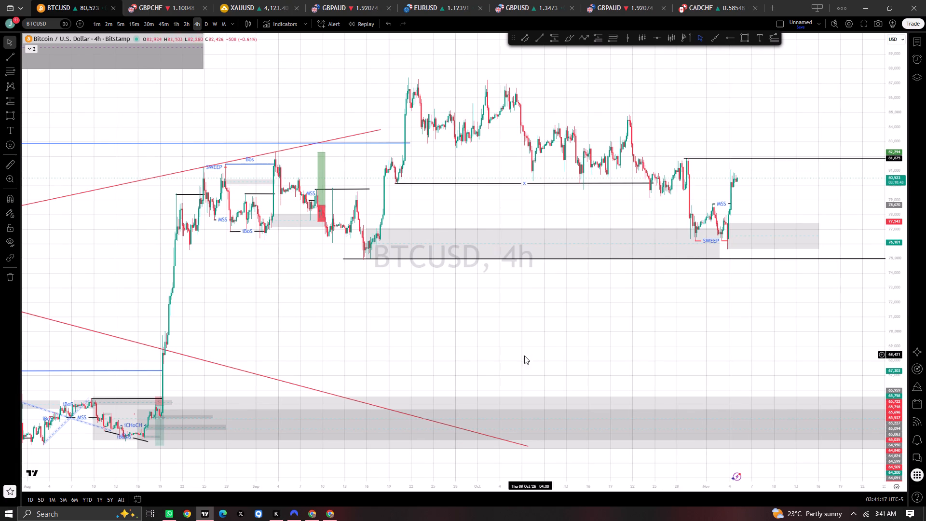
{"action": "left_click", "coordinate": [524, 357]}
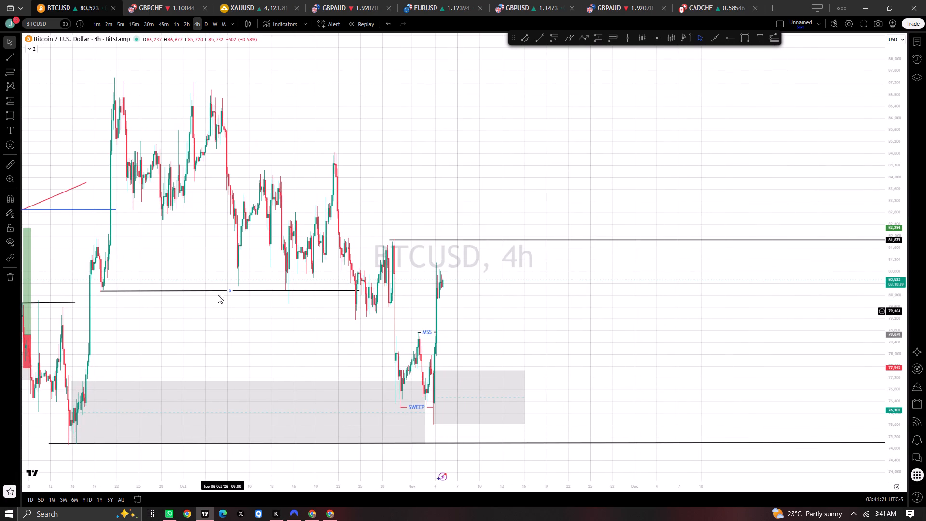
{"action": "left_click", "coordinate": [601, 37]}
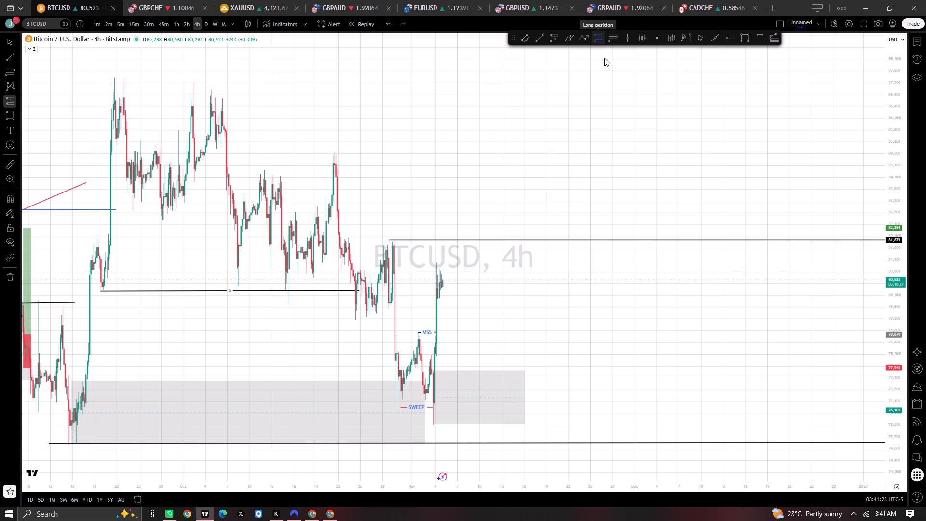
{"action": "left_click", "coordinate": [524, 371]}
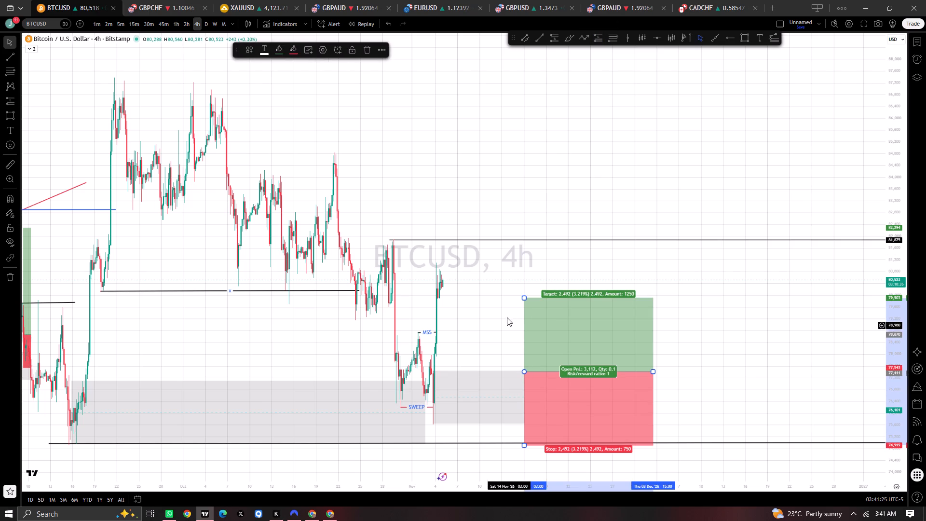
{"action": "left_click", "coordinate": [524, 299]}
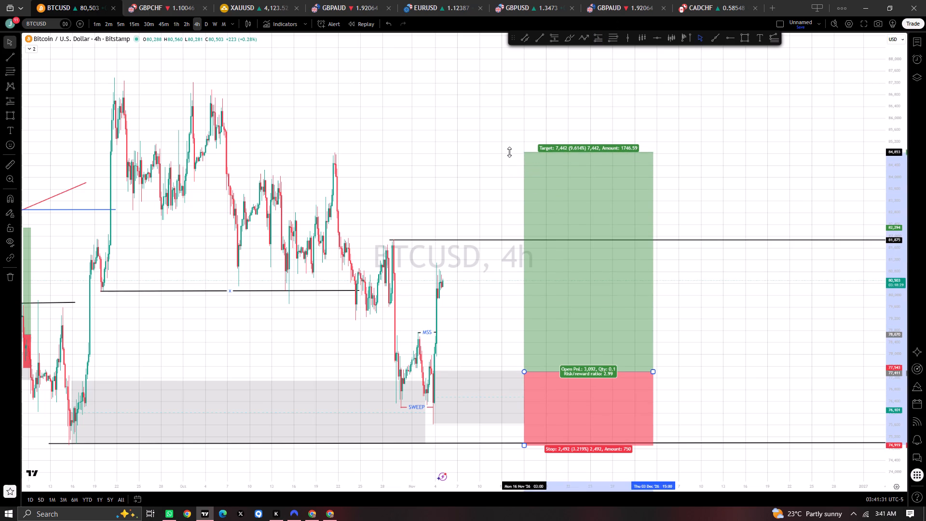
{"action": "left_click", "coordinate": [438, 208]}
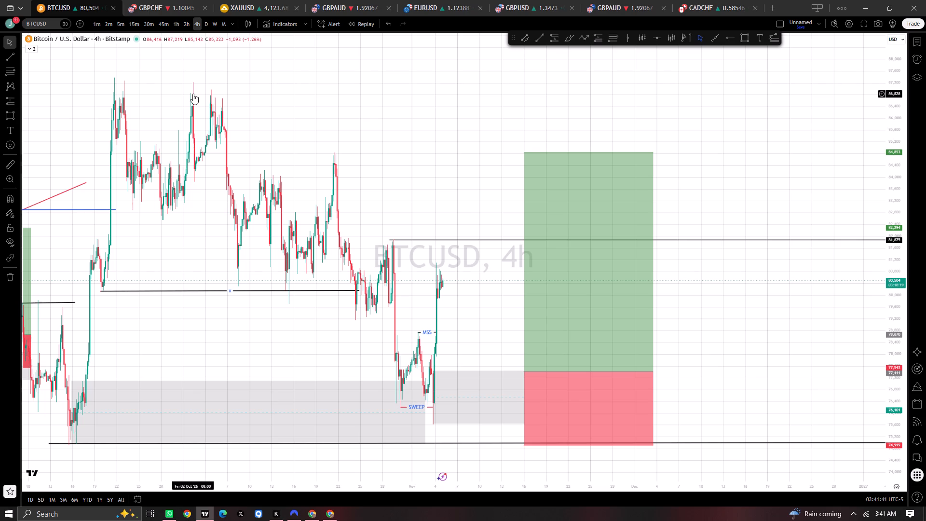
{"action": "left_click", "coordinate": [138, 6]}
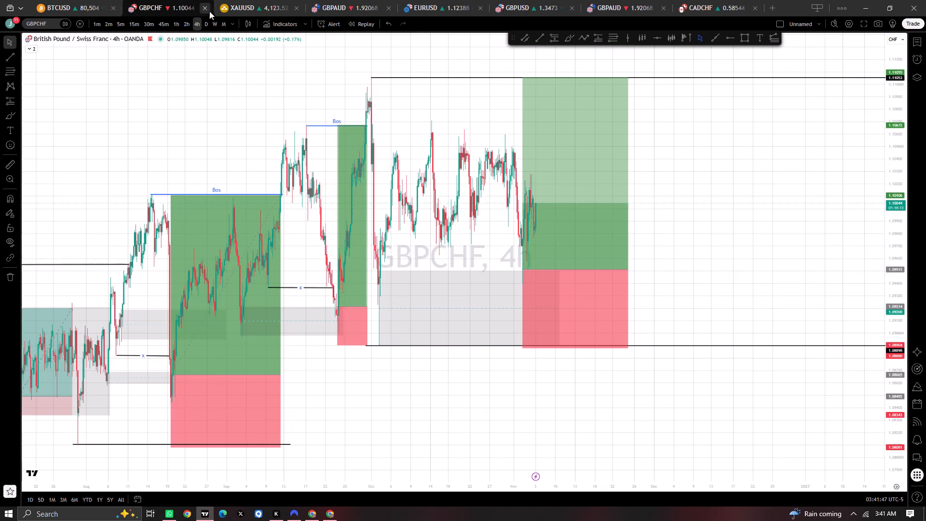
On the XAUUSD 30-minute chart, draw a trendline from the October 28 swing high at about 4,081 to the November 4 breakout candle.
{"action": "left_click", "coordinate": [233, 8]}
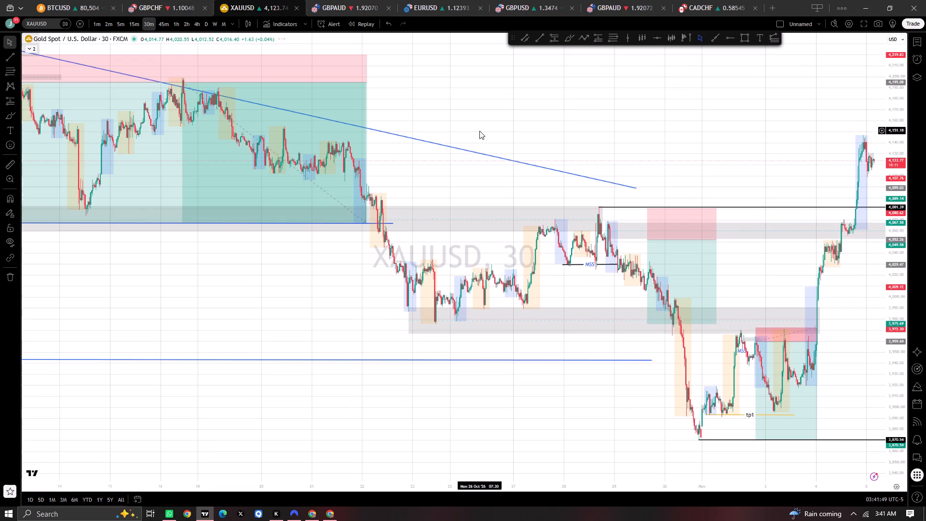
{"action": "left_click_drag", "start_coordinate": [718, 123], "coordinate": [653, 124]}
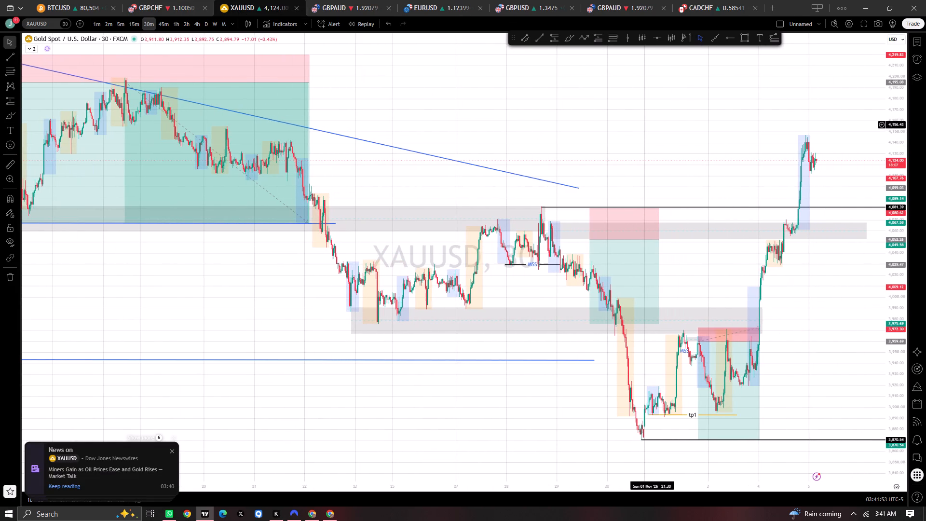
{"action": "left_click_drag", "start_coordinate": [653, 124], "coordinate": [574, 137]}
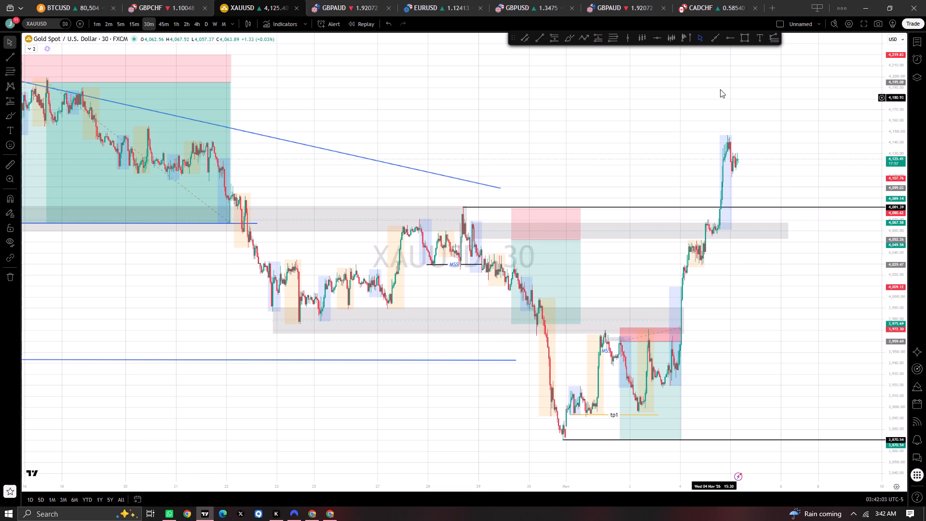
{"action": "left_click", "coordinate": [541, 36]}
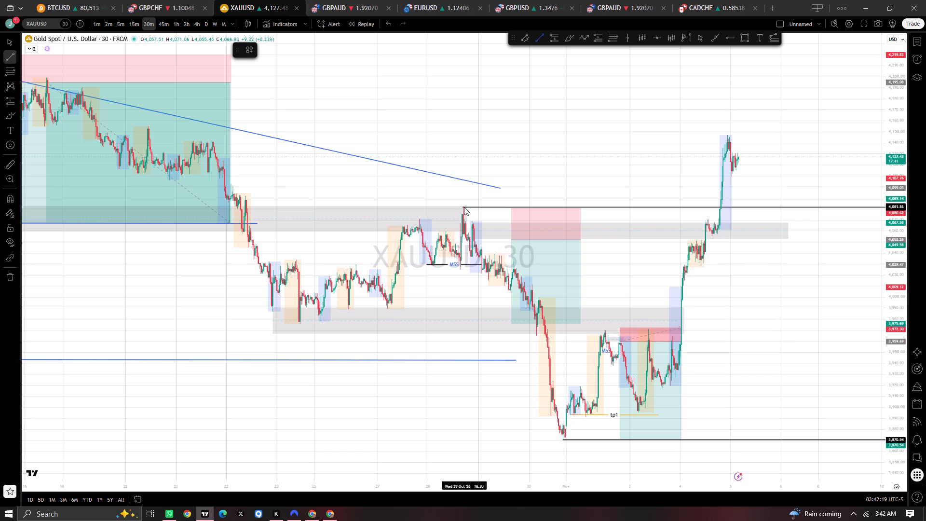
{"action": "left_click", "coordinate": [463, 207]}
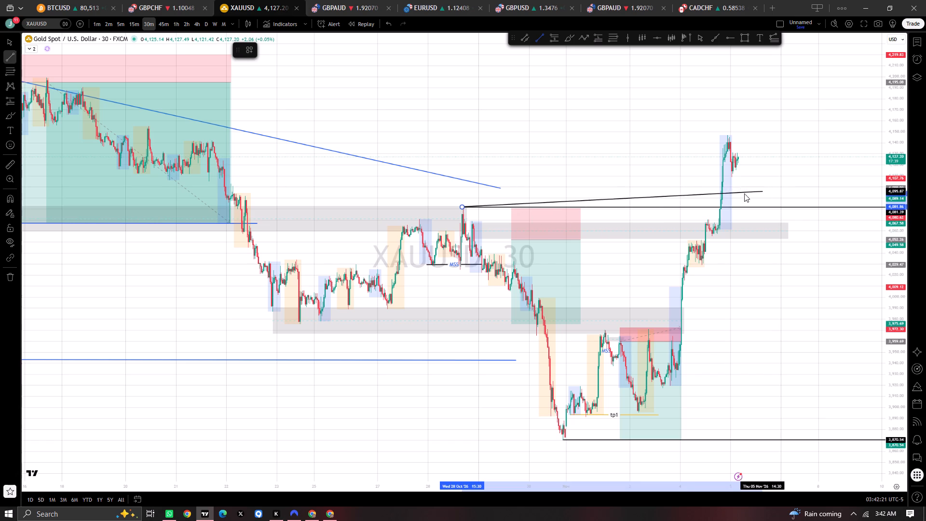
{"action": "left_click", "coordinate": [721, 207]}
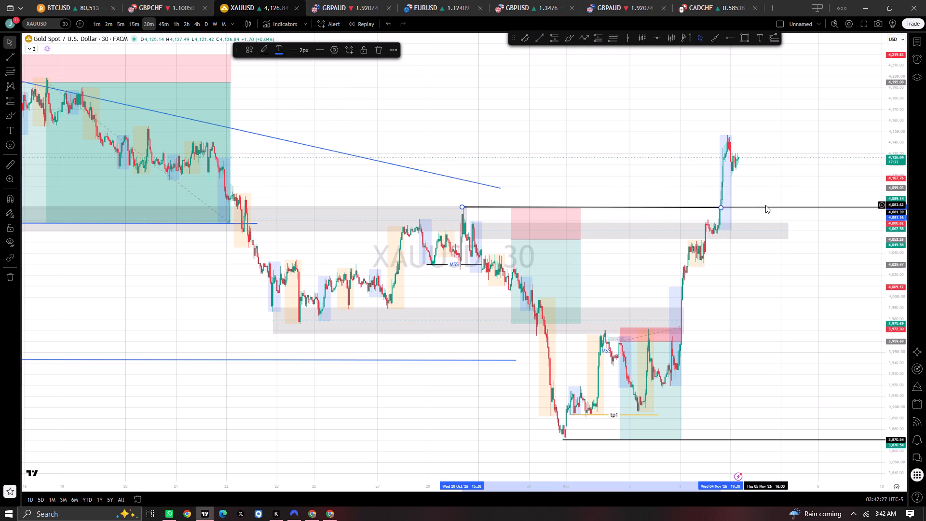
Delete the black horizontal ray that starts at the October 28 swing high.
{"action": "left_click", "coordinate": [764, 210]}
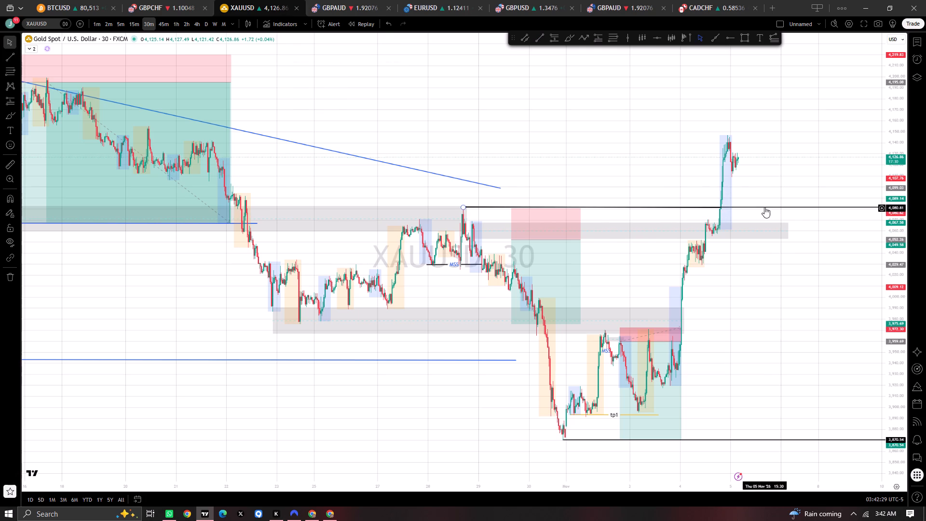
{"action": "left_click", "coordinate": [764, 207]}
{"action": "key", "text": "BackSpace"}
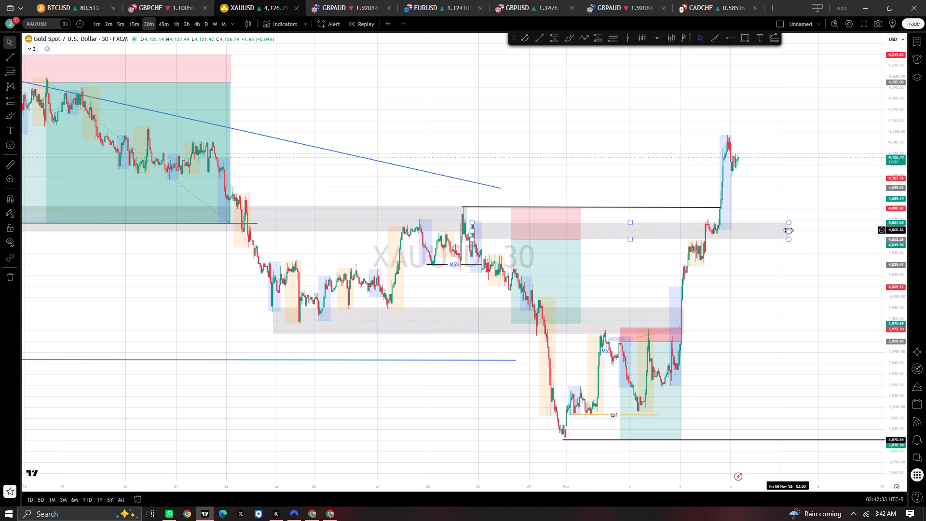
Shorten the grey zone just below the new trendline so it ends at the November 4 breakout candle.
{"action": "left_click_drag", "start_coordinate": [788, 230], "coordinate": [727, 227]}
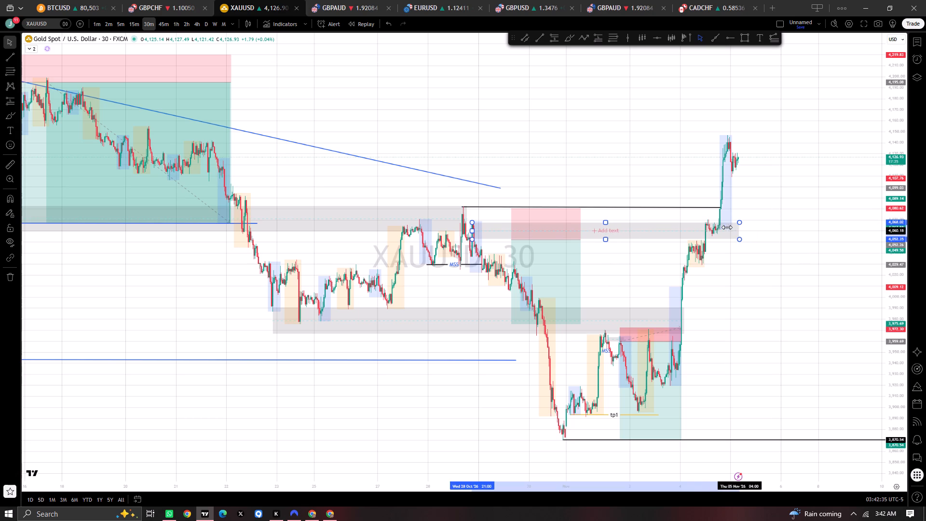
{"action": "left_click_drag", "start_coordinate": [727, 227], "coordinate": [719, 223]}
Apply the iCHoCH template to the new trendline at the October 28 high.
{"action": "double_click", "coordinate": [687, 206]}
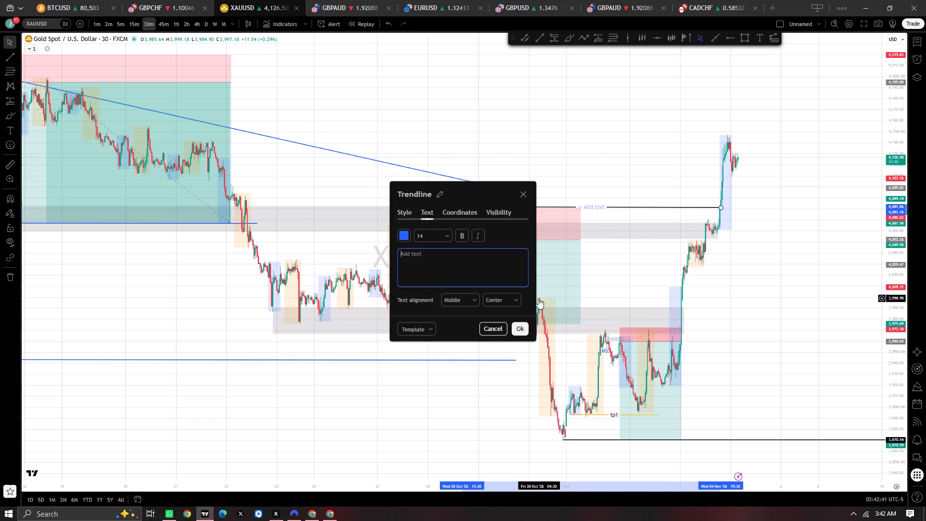
{"action": "left_click", "coordinate": [430, 332]}
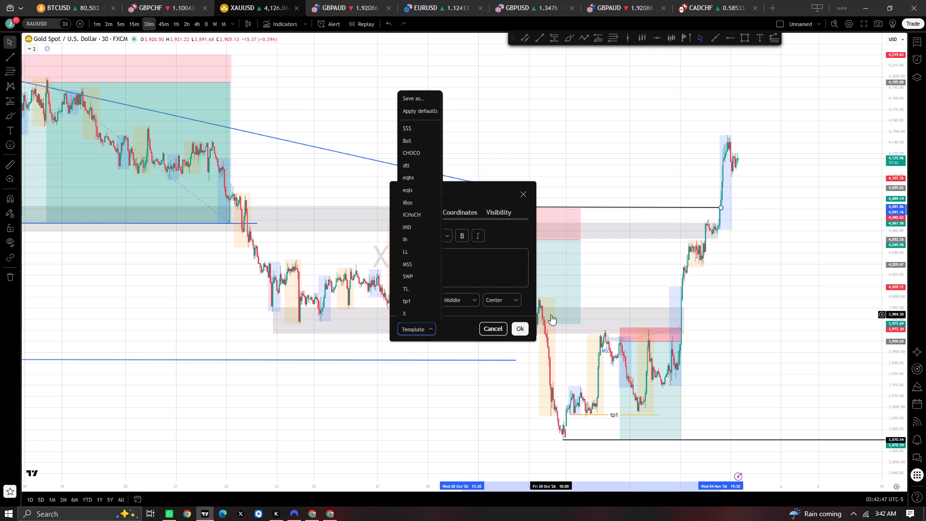
{"action": "left_click", "coordinate": [404, 214]}
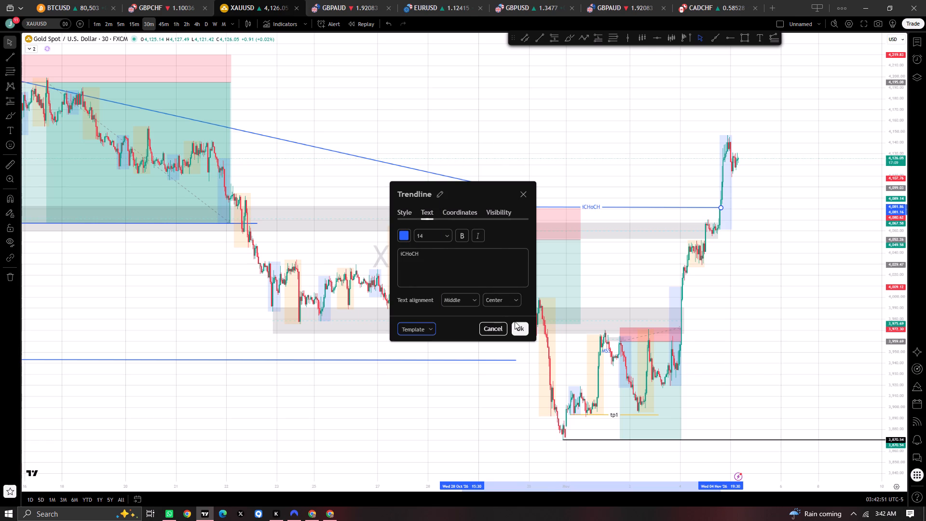
{"action": "left_click", "coordinate": [520, 329]}
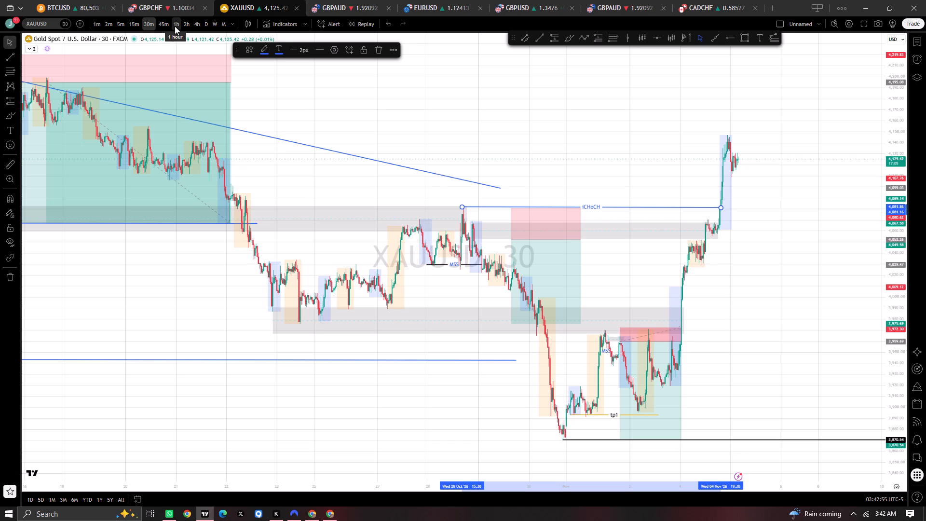
On the 1-hour chart, shift the long grey zone starting October 7 slightly, with its top at about 4,086 and its end at October 28.
{"action": "left_click", "coordinate": [175, 26]}
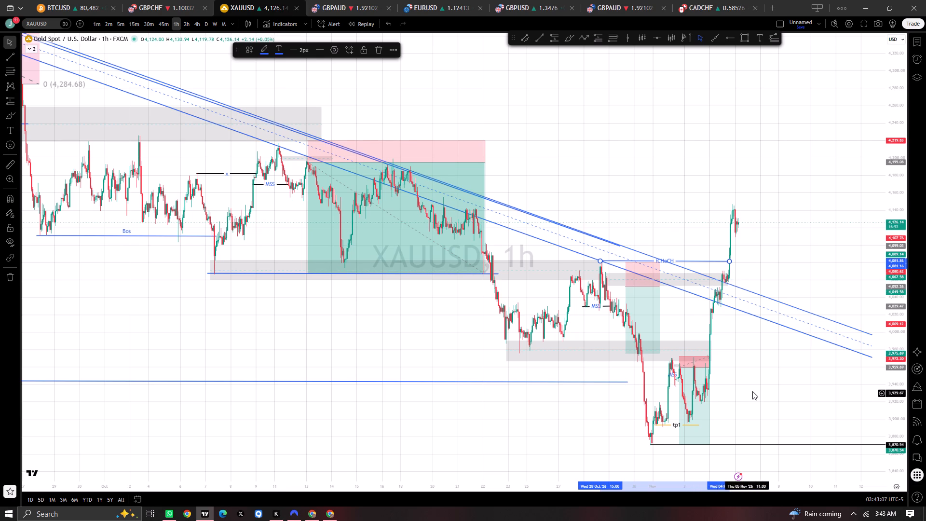
{"action": "left_click_drag", "start_coordinate": [752, 391], "coordinate": [654, 374]}
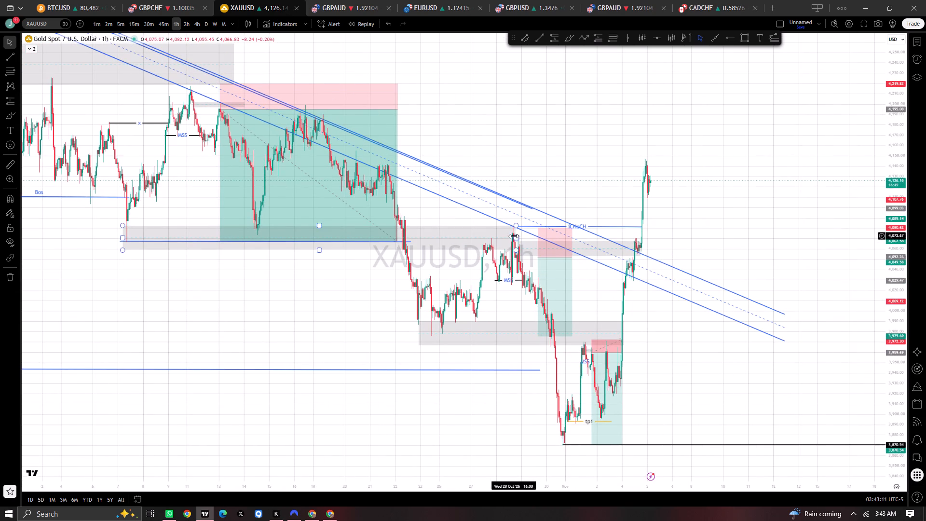
{"action": "left_click_drag", "start_coordinate": [511, 236], "coordinate": [526, 234]}
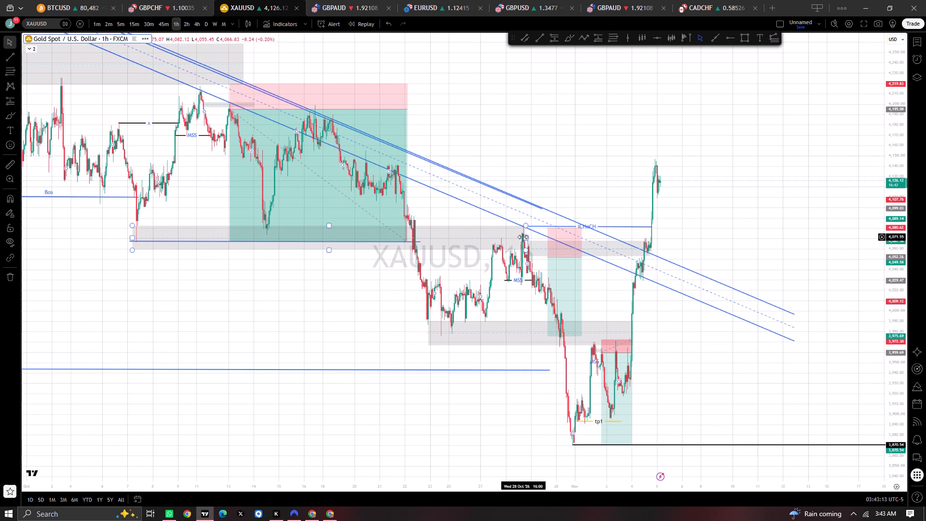
{"action": "left_click", "coordinate": [521, 237]}
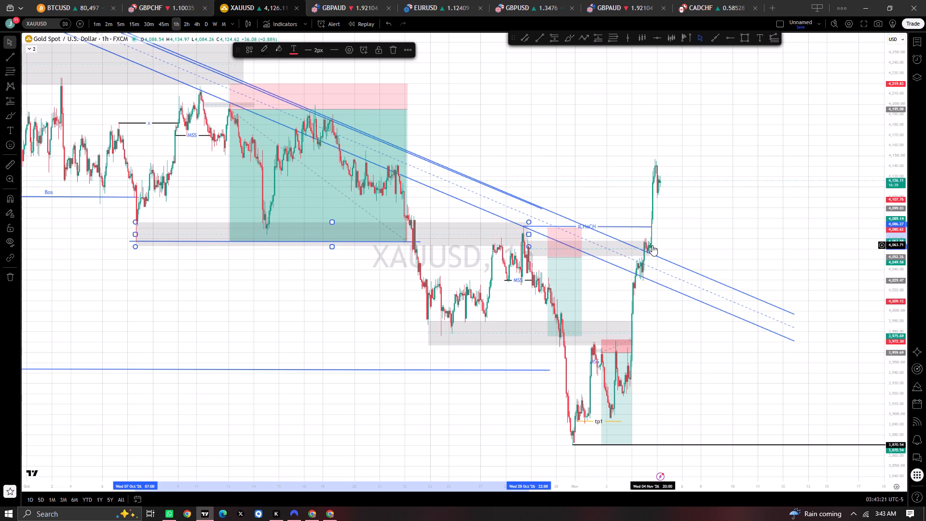
Raise the upper edge of the grey zone under the iCHoCH line to about 4,081 and extend it to about November 9.
{"action": "left_click_drag", "start_coordinate": [651, 250], "coordinate": [701, 246]}
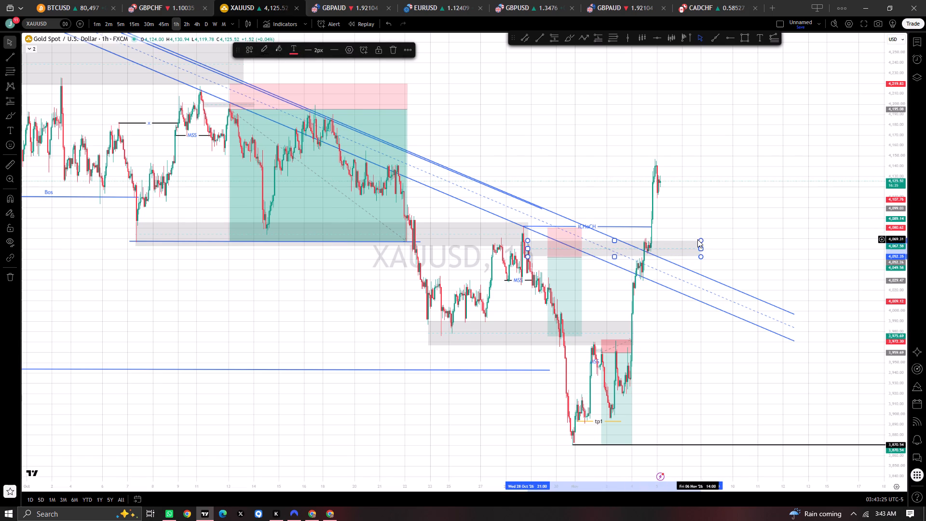
{"action": "left_click_drag", "start_coordinate": [701, 240], "coordinate": [701, 224]}
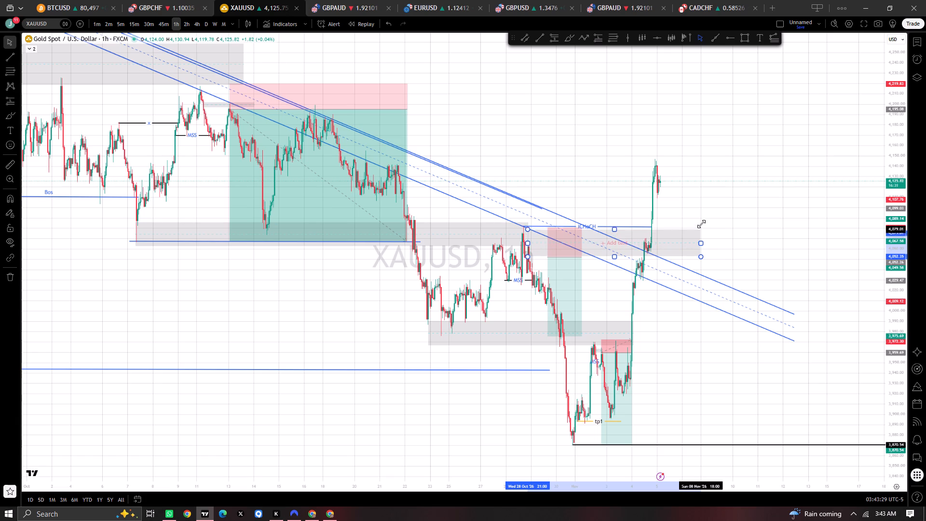
{"action": "left_click_drag", "start_coordinate": [701, 224], "coordinate": [698, 227]}
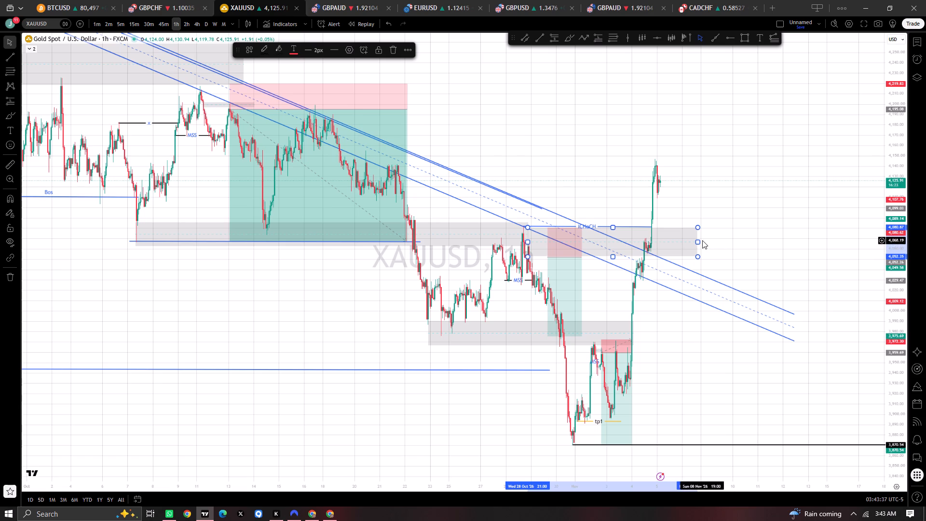
{"action": "left_click_drag", "start_coordinate": [696, 242], "coordinate": [729, 243]}
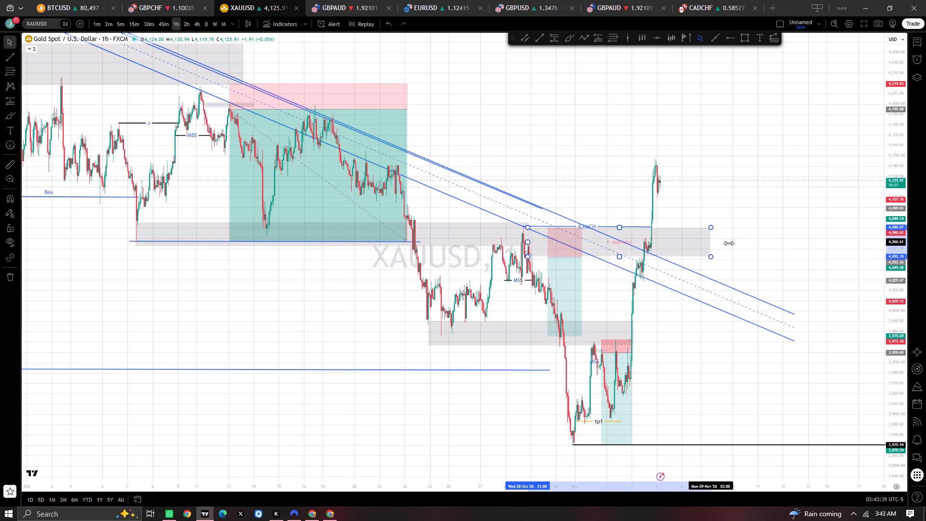
{"action": "left_click_drag", "start_coordinate": [729, 243], "coordinate": [732, 243]}
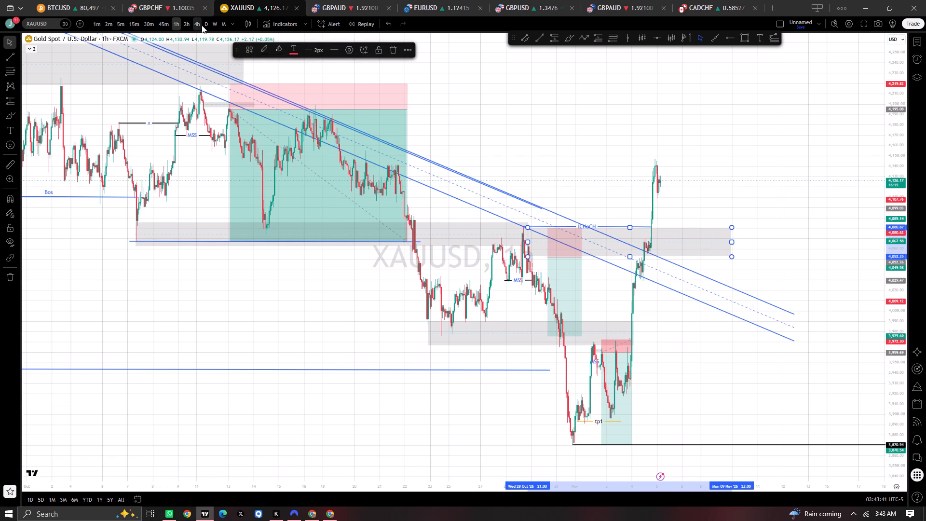
On the 4-hour chart, move the upper black horizontal ray to the August swing high at about 4,701.
{"action": "left_click", "coordinate": [200, 25]}
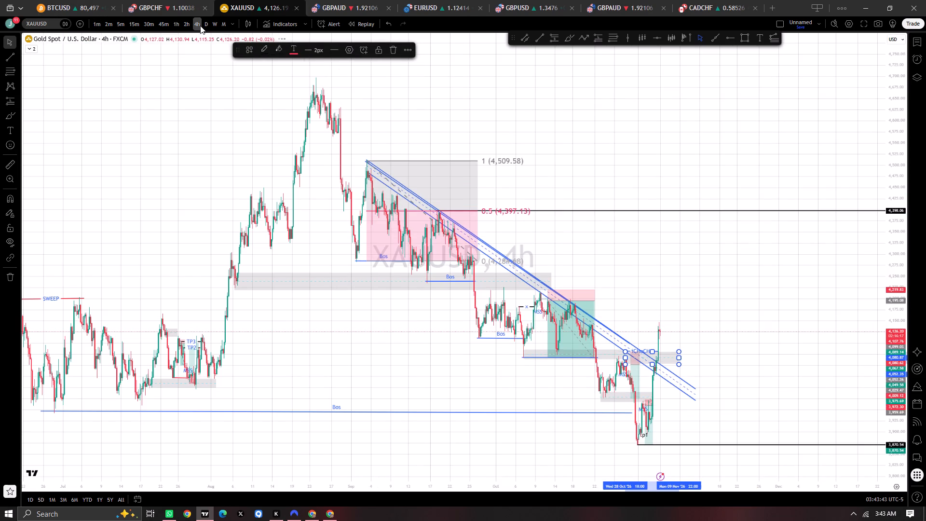
{"action": "scroll", "coordinate": [270, 328], "scroll_direction": "down", "scroll_amount": 4}
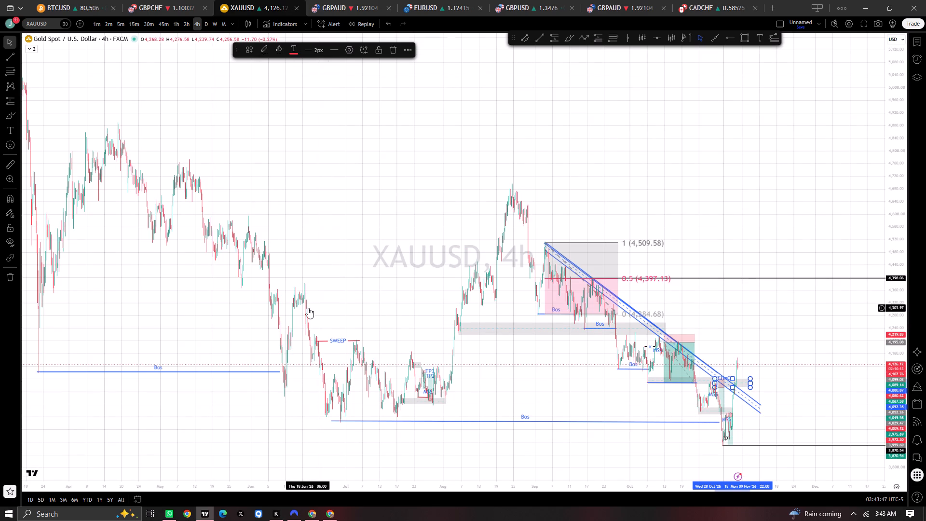
{"action": "scroll", "coordinate": [308, 308], "scroll_direction": "down", "scroll_amount": 2}
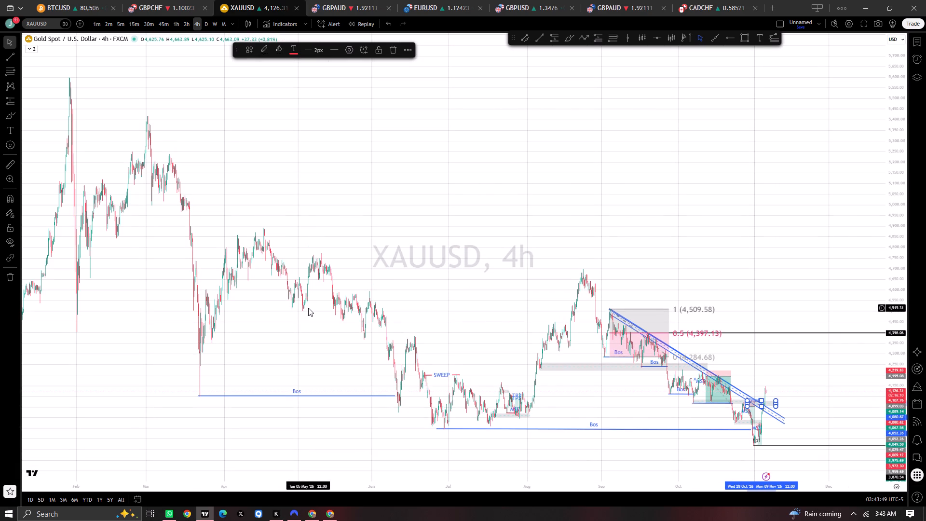
{"action": "left_click_drag", "start_coordinate": [436, 293], "coordinate": [320, 258]}
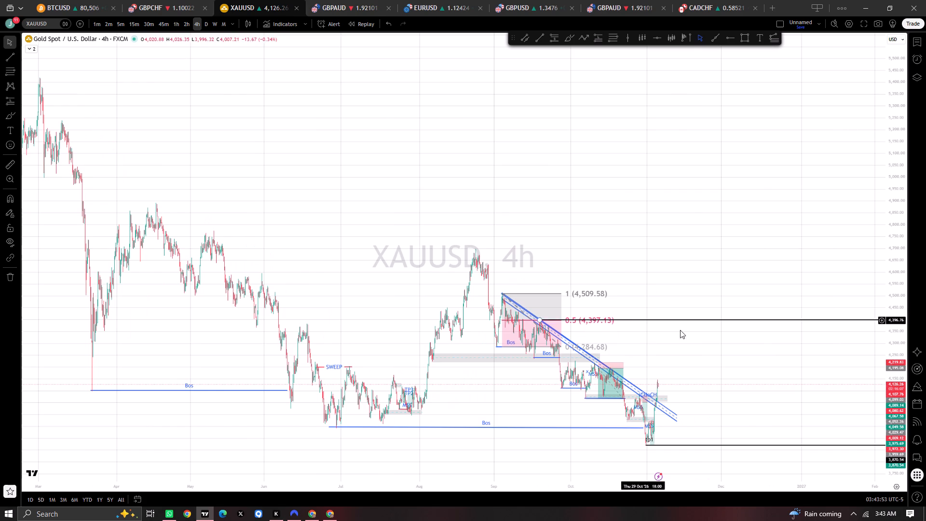
{"action": "left_click_drag", "start_coordinate": [689, 321], "coordinate": [664, 286]}
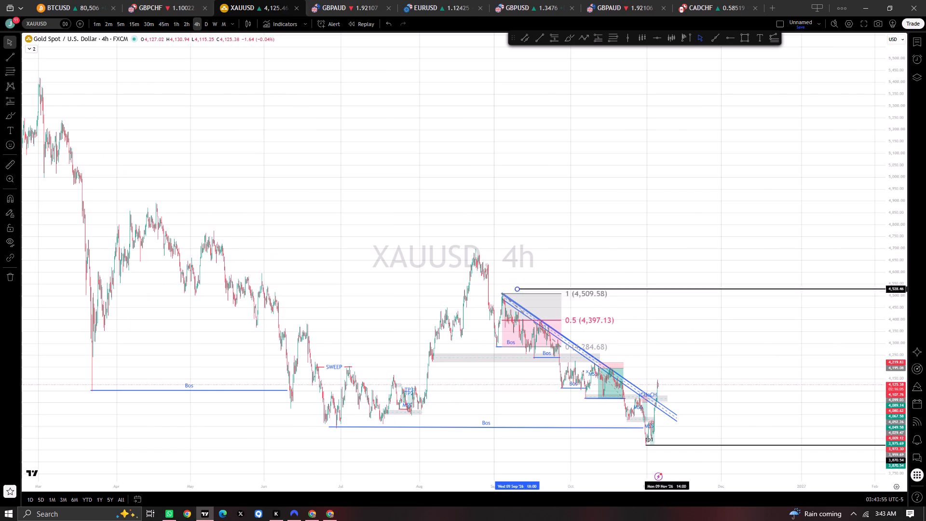
{"action": "left_click_drag", "start_coordinate": [664, 286], "coordinate": [623, 246]}
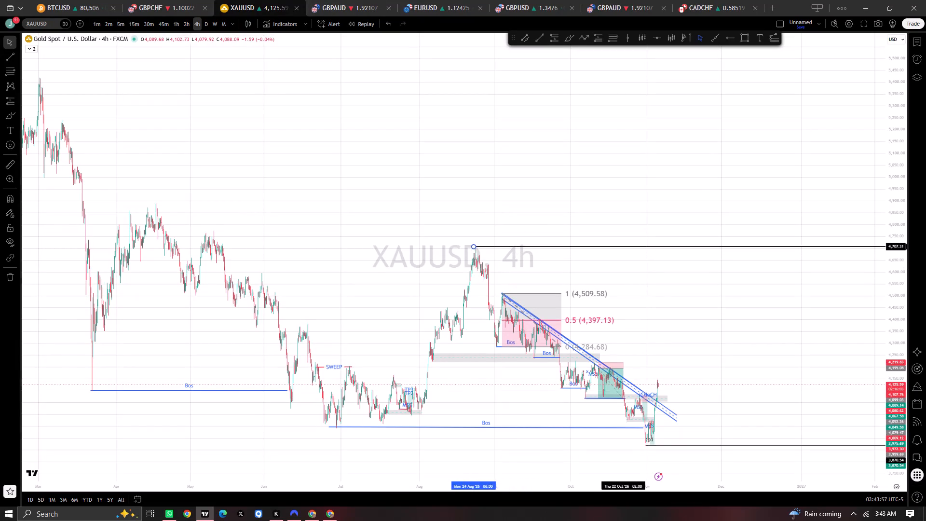
{"action": "left_click_drag", "start_coordinate": [623, 246], "coordinate": [607, 246]}
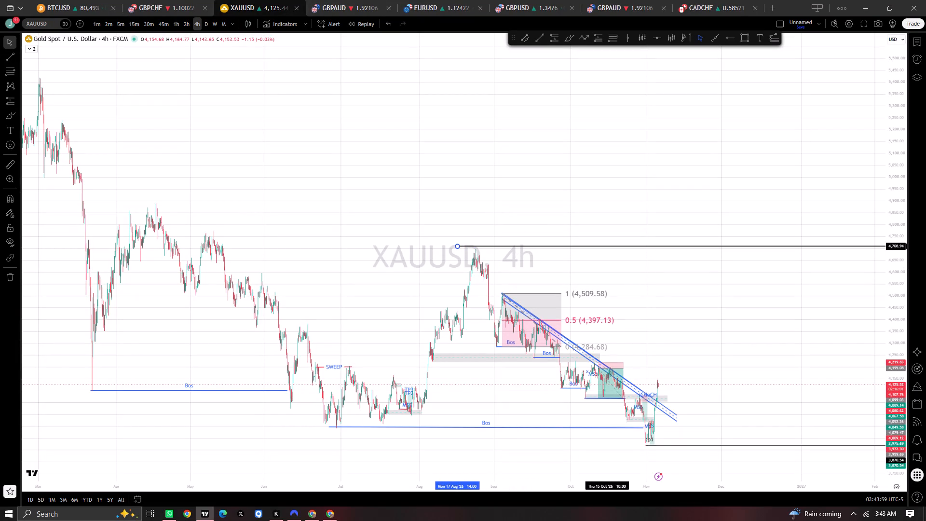
{"action": "left_click_drag", "start_coordinate": [607, 246], "coordinate": [611, 248]}
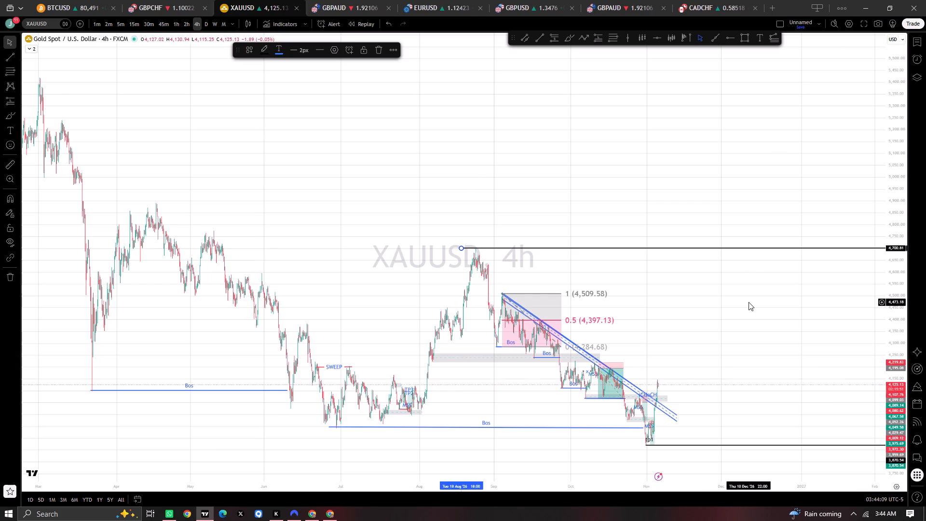
Delete the Fibonacci retracement drawn over the September decline.
{"action": "left_click", "coordinate": [539, 292]}
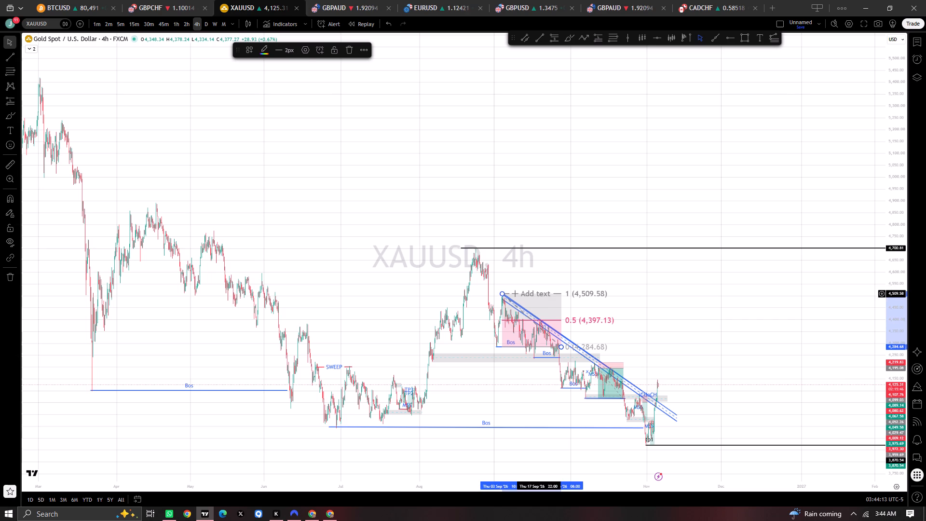
{"action": "key", "text": "BackSpace"}
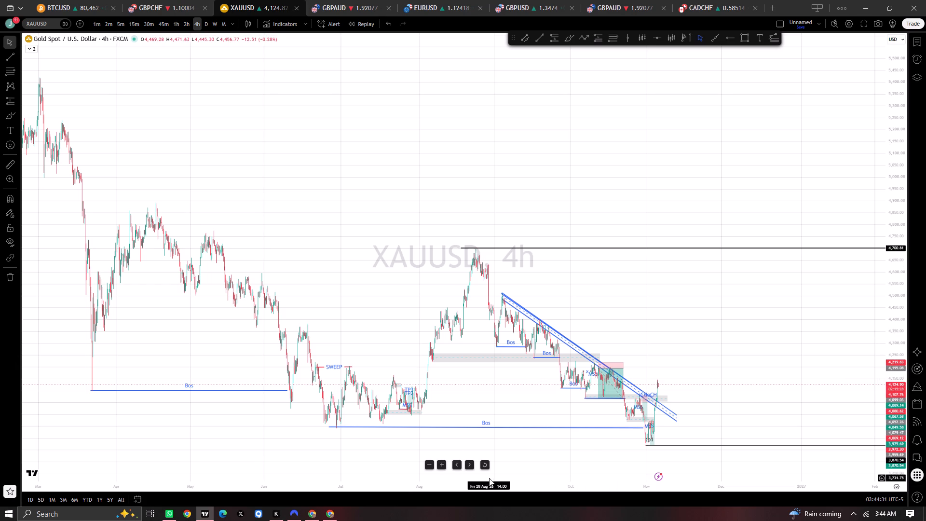
Draw a grey zone at the August 28 drop, from about 4,634 down to 4,593, reaching to about November 3.
{"action": "left_click", "coordinate": [483, 460]}
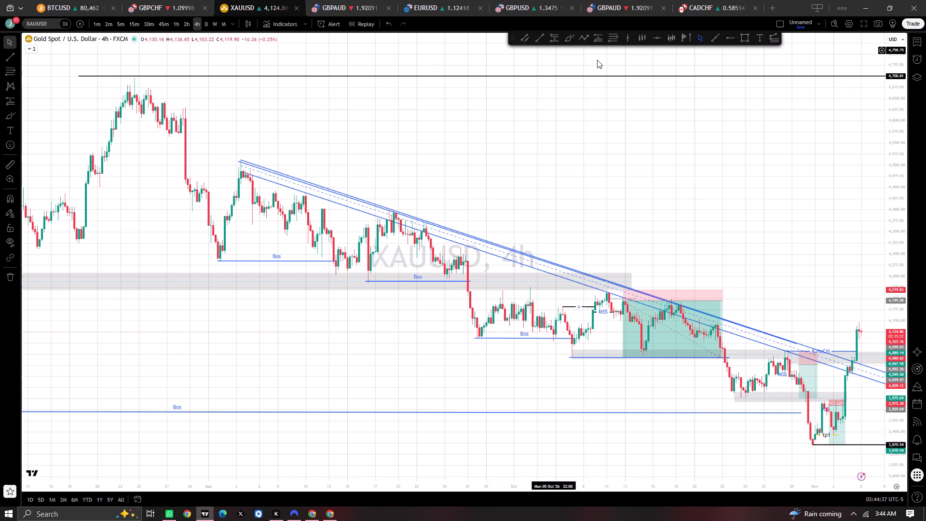
{"action": "left_click", "coordinate": [743, 36]}
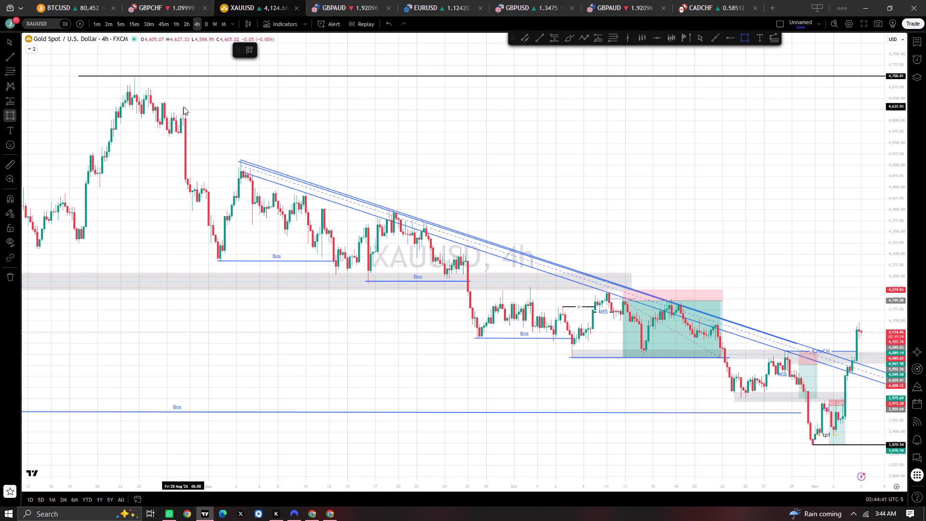
{"action": "left_click_drag", "start_coordinate": [182, 106], "coordinate": [837, 114]}
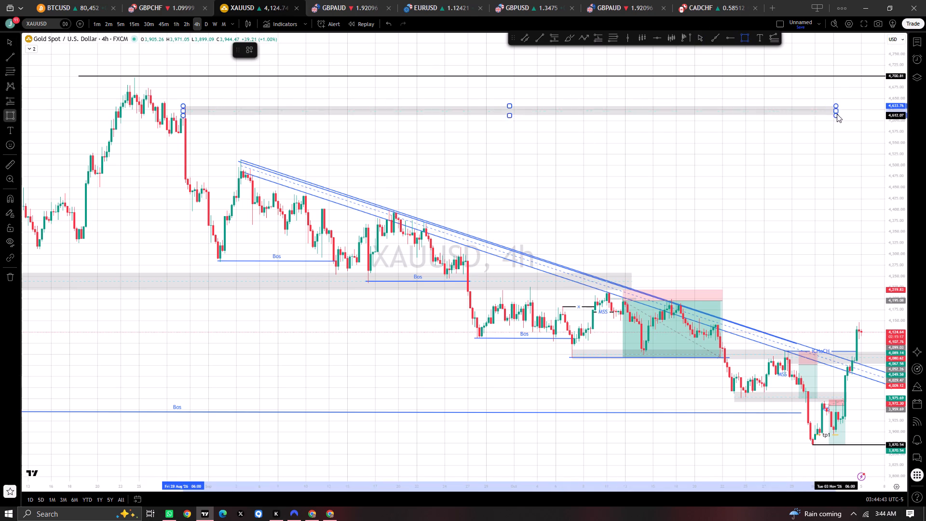
{"action": "left_click_drag", "start_coordinate": [837, 114], "coordinate": [840, 124]}
{"action": "left_click", "coordinate": [840, 124]}
{"action": "left_click", "coordinate": [807, 174]}
Raise the upper edge of the grey zone starting August 28 to about 4,648 and extend its end past mid-November.
{"action": "left_click_drag", "start_coordinate": [792, 204], "coordinate": [754, 198]}
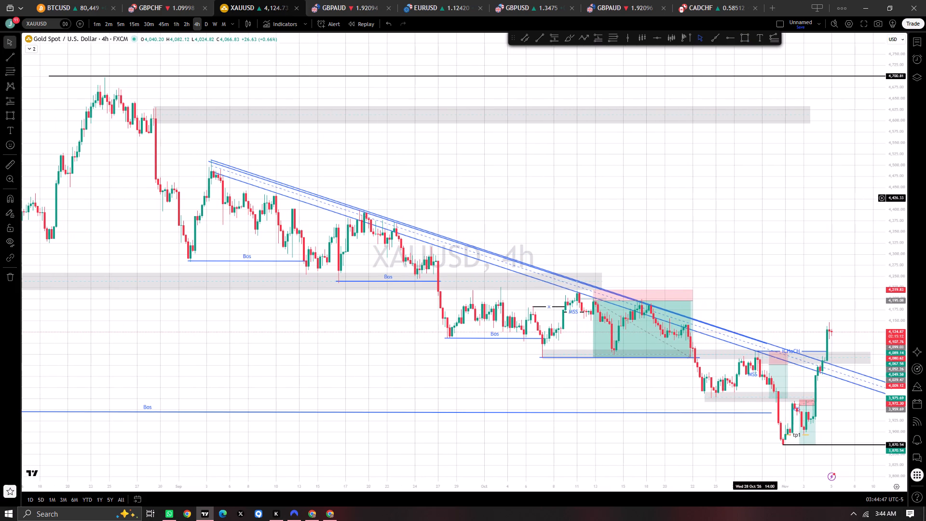
{"action": "left_click_drag", "start_coordinate": [754, 198], "coordinate": [540, 205]}
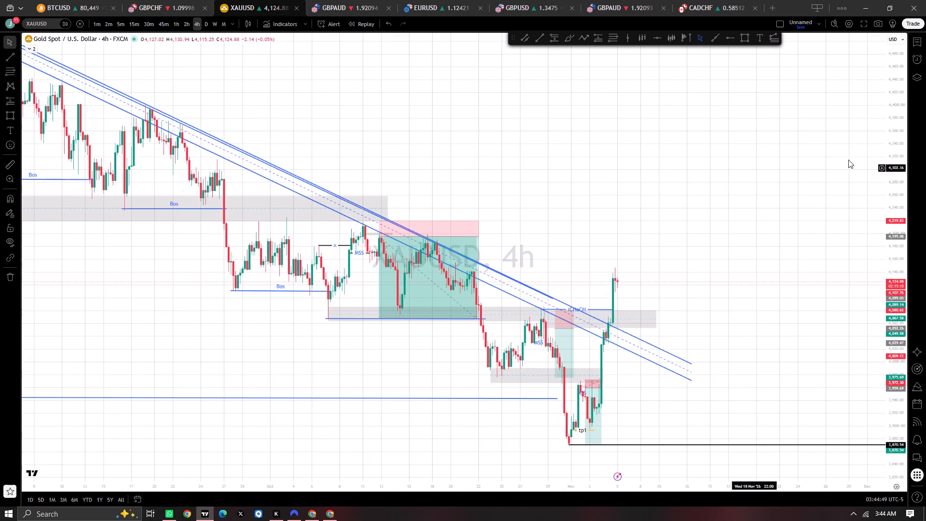
{"action": "left_click_drag", "start_coordinate": [895, 82], "coordinate": [860, 226]}
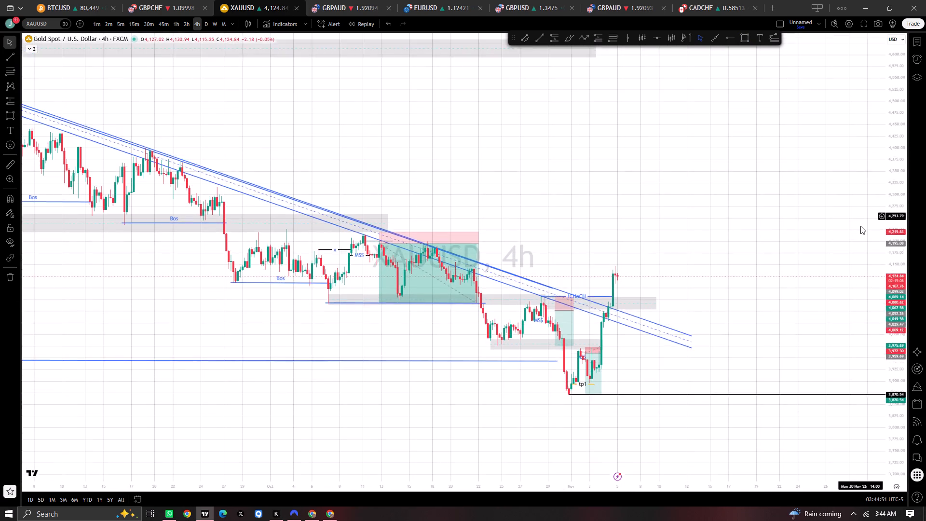
{"action": "left_click_drag", "start_coordinate": [860, 226], "coordinate": [856, 280]}
{"action": "left_click_drag", "start_coordinate": [595, 79], "coordinate": [601, 72]}
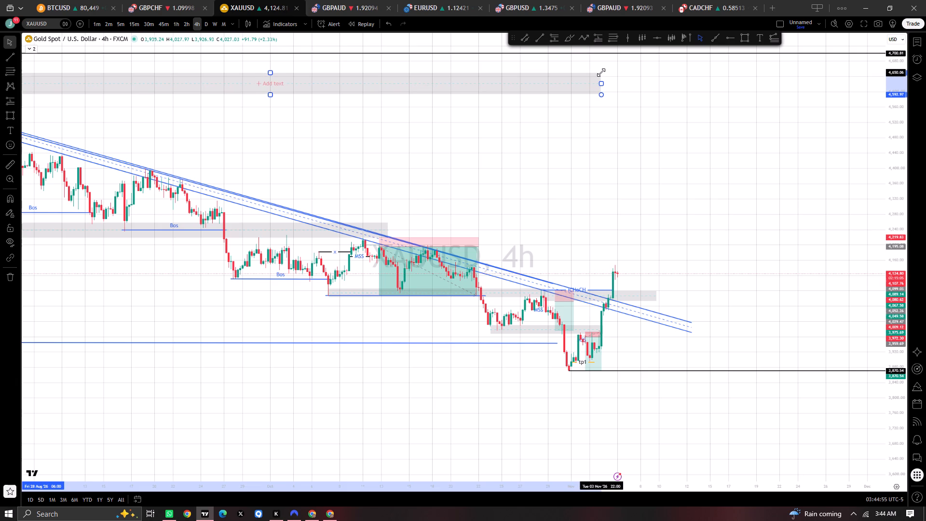
{"action": "left_click_drag", "start_coordinate": [601, 72], "coordinate": [601, 73]}
{"action": "left_click", "coordinate": [607, 153]}
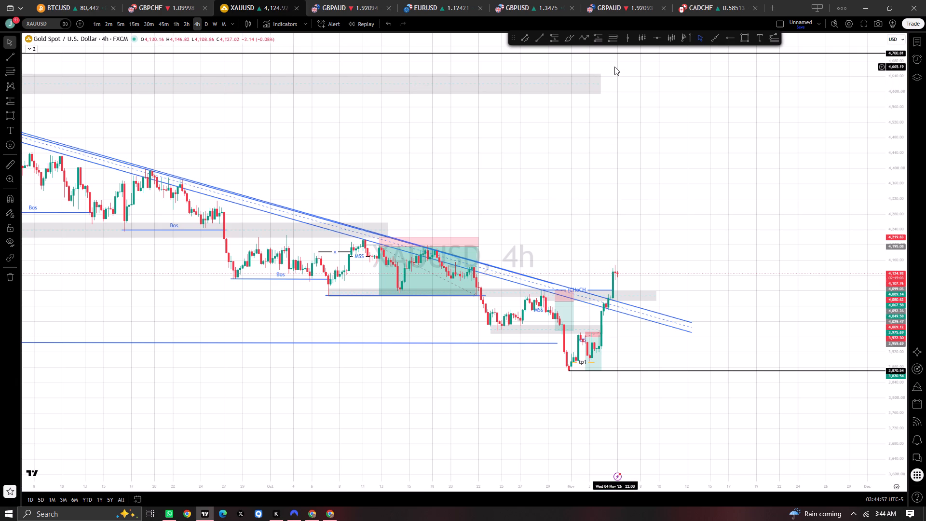
{"action": "left_click_drag", "start_coordinate": [601, 85], "coordinate": [773, 89]}
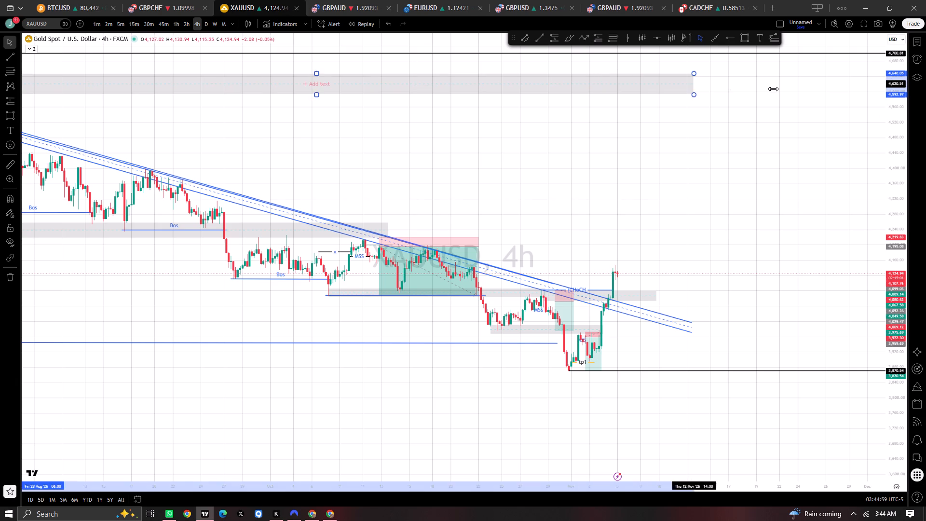
Extend the end of the upper grey zone starting August 28 to about November 30.
{"action": "left_click_drag", "start_coordinate": [773, 89], "coordinate": [865, 90]}
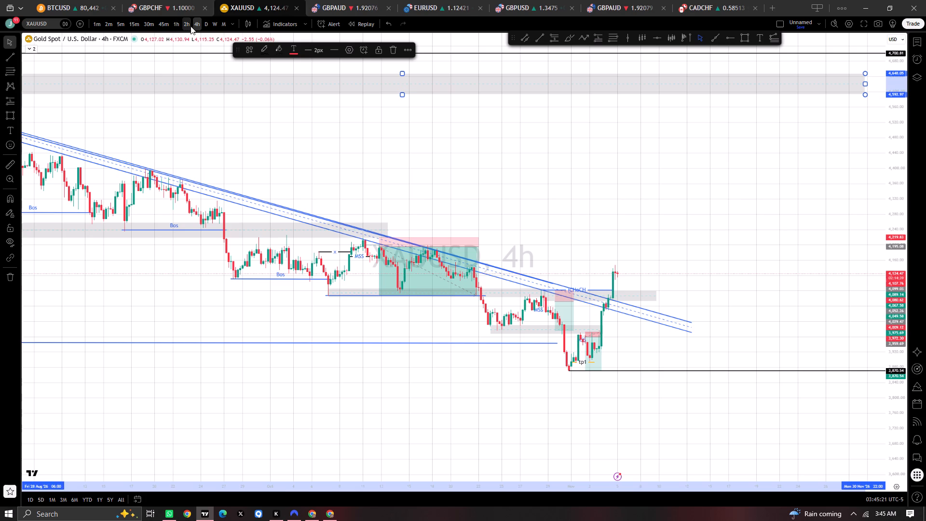
Switch the XAUUSD chart to the daily timeframe to view the marked zones.
{"action": "left_click", "coordinate": [208, 25]}
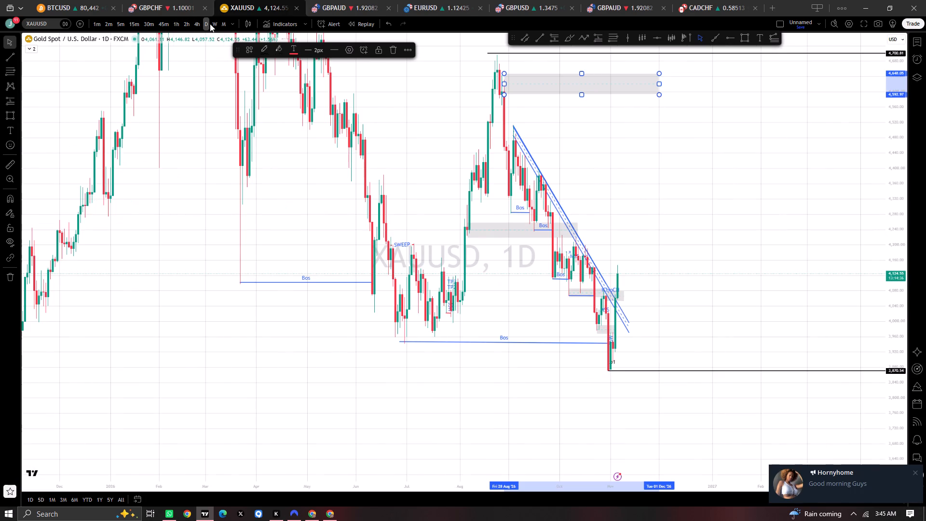
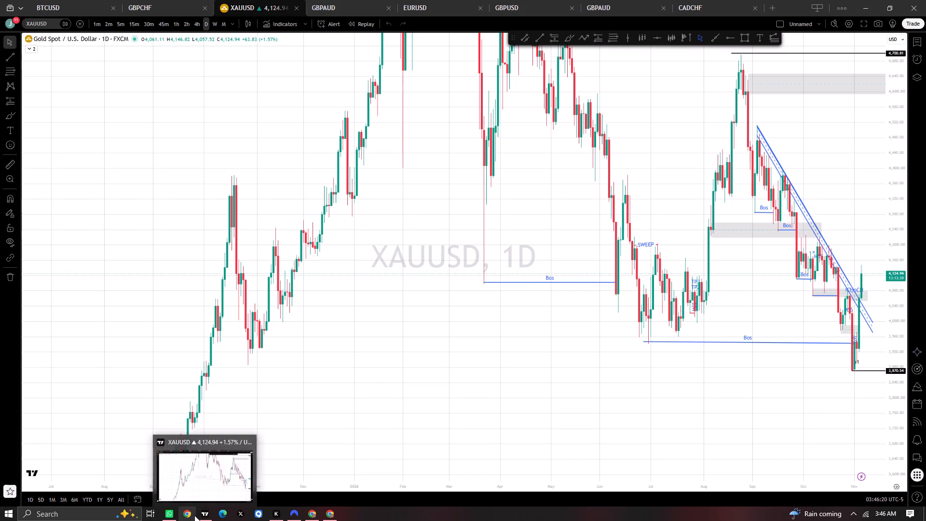
On the daily chart, lower the bottom edge of the grey zone starting August 28 to about 4,569 and end it at about November 23.
{"action": "left_click_drag", "start_coordinate": [426, 429], "coordinate": [336, 438]}
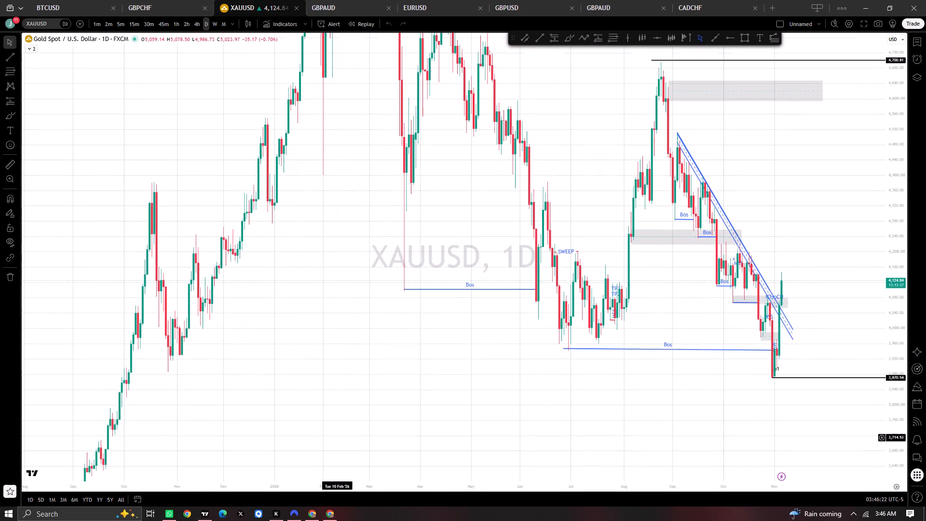
{"action": "left_click_drag", "start_coordinate": [336, 438], "coordinate": [287, 520]}
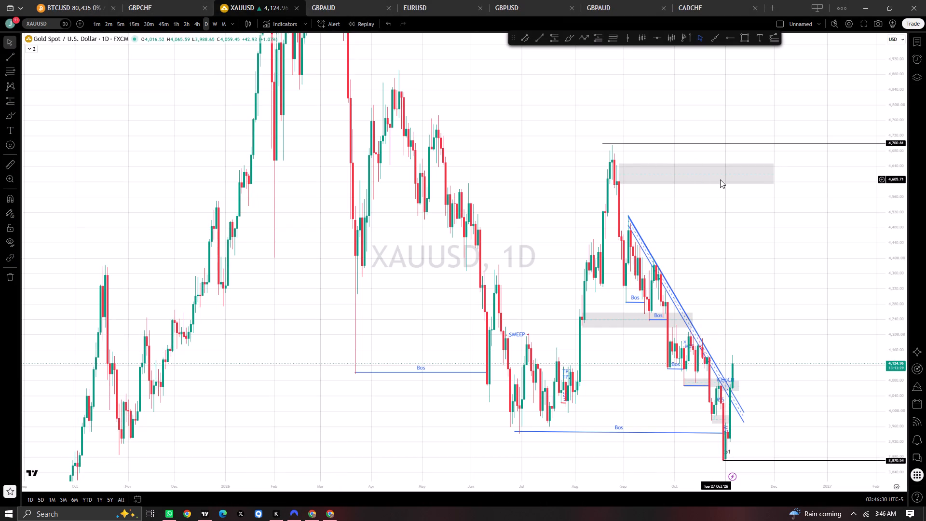
{"action": "left_click_drag", "start_coordinate": [773, 183], "coordinate": [769, 191]}
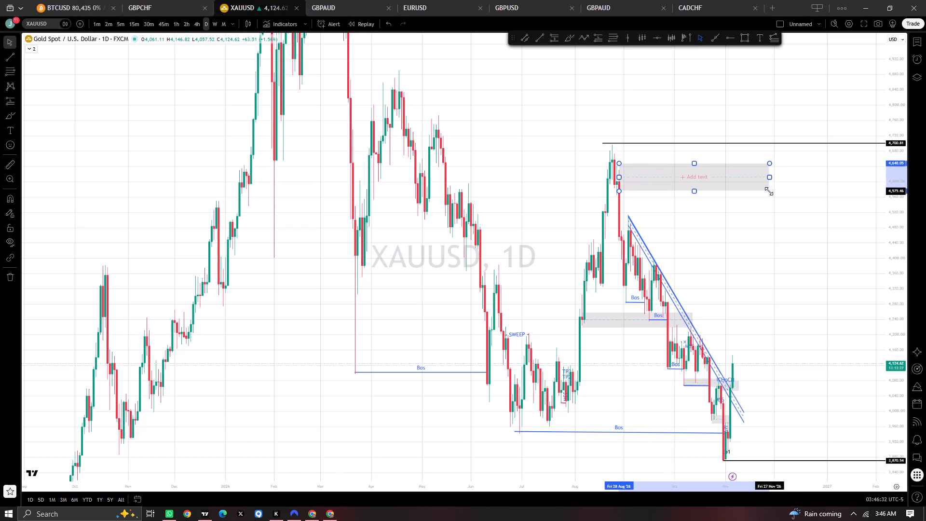
{"action": "left_click_drag", "start_coordinate": [769, 191], "coordinate": [765, 193]}
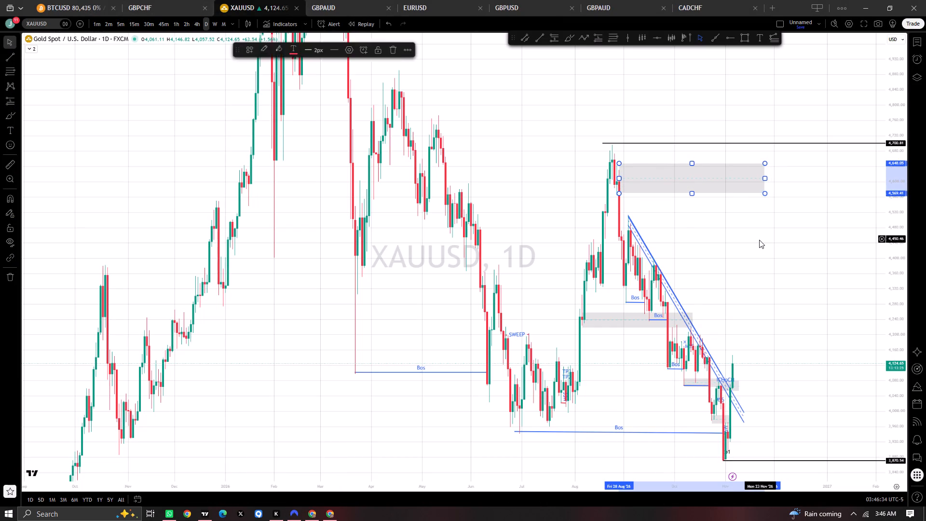
{"action": "left_click", "coordinate": [759, 240]}
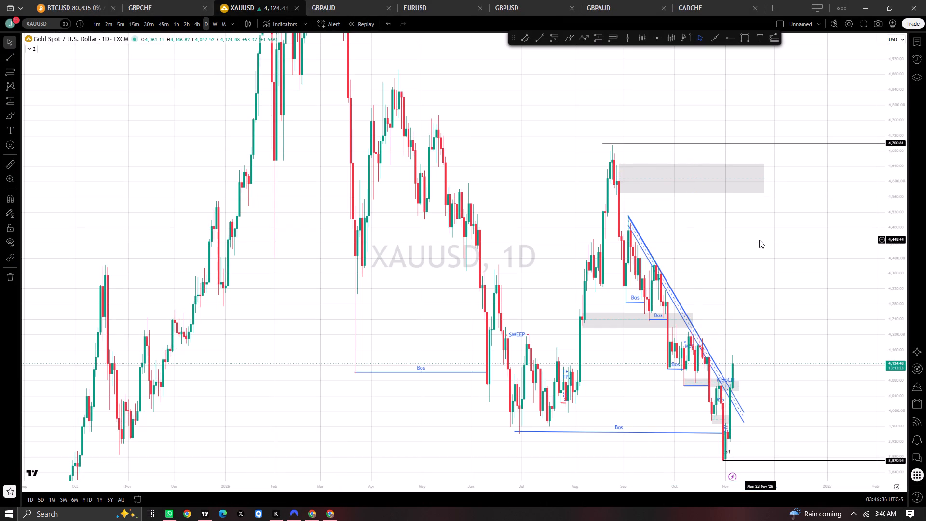
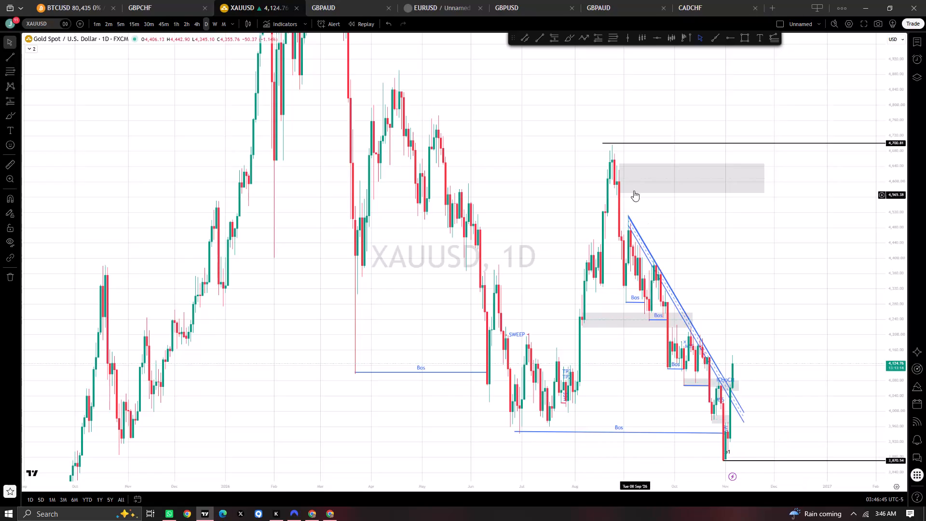
Adjust the grey zone beneath the August swing high to start about August 27, end about November 23, with its lower edge near 4,567.
{"action": "left_click", "coordinate": [619, 180]}
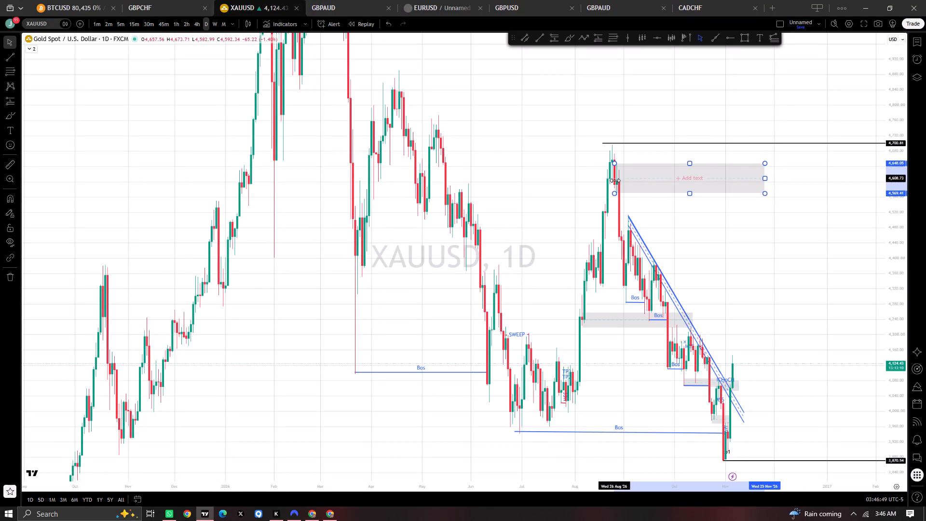
{"action": "left_click", "coordinate": [691, 231]}
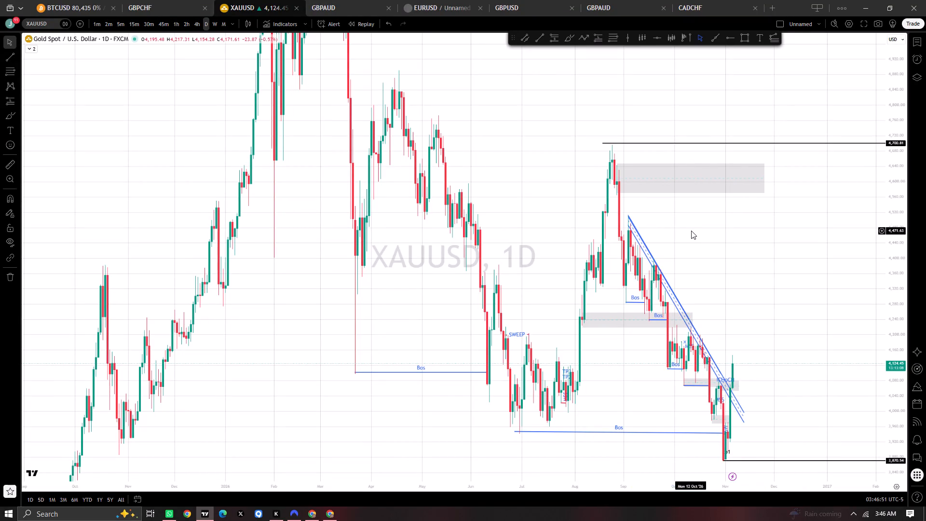
{"action": "left_click", "coordinate": [764, 192]}
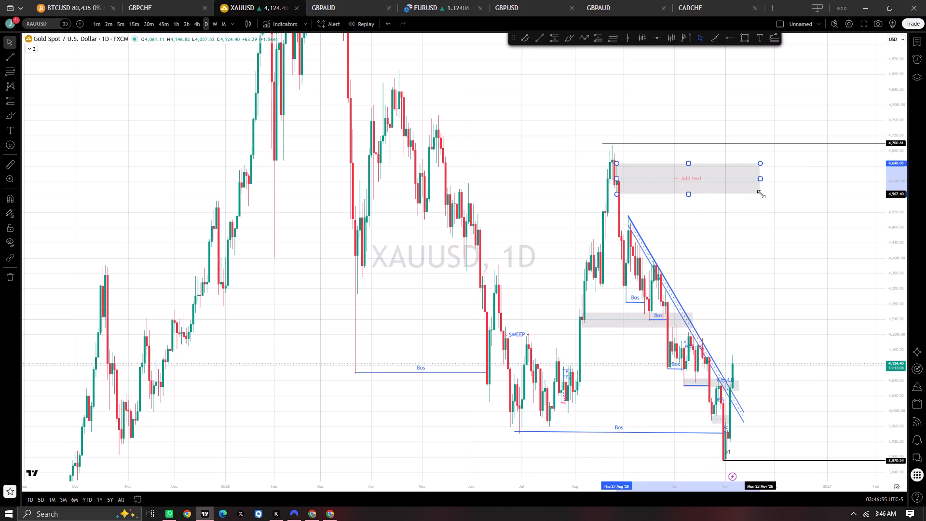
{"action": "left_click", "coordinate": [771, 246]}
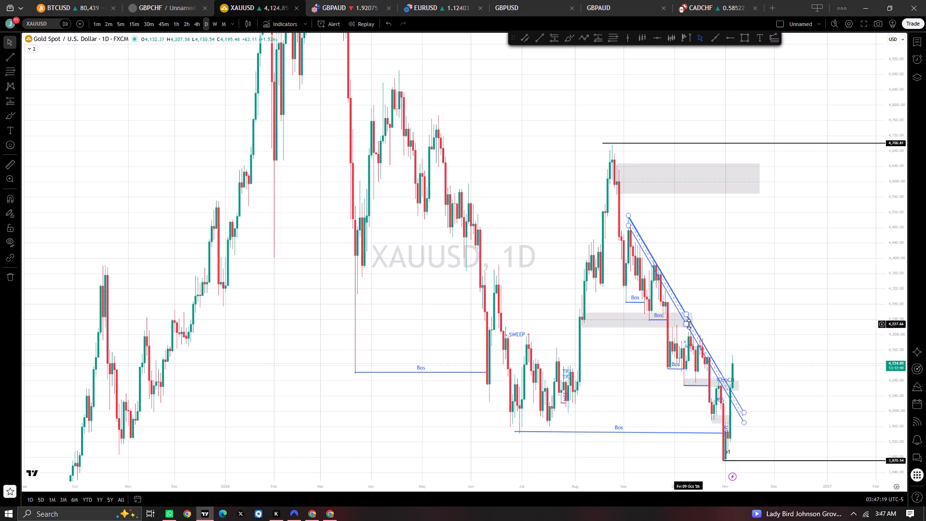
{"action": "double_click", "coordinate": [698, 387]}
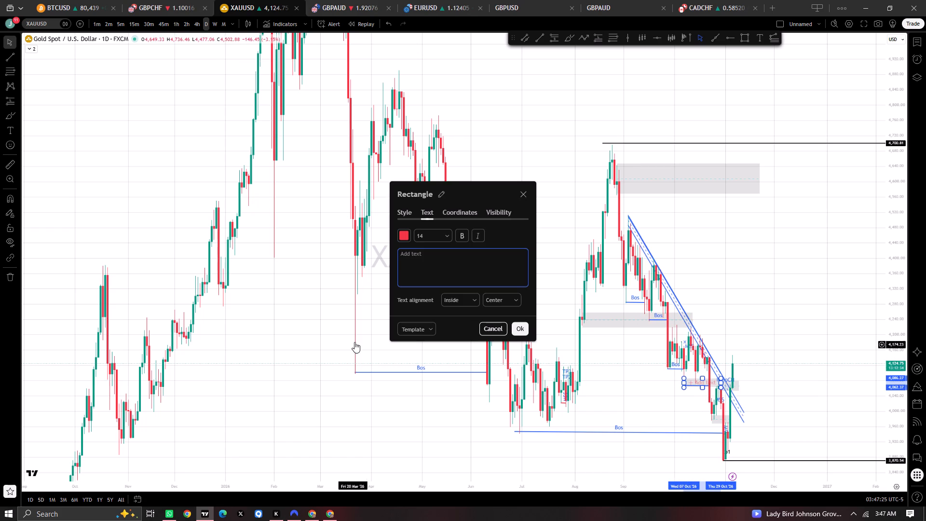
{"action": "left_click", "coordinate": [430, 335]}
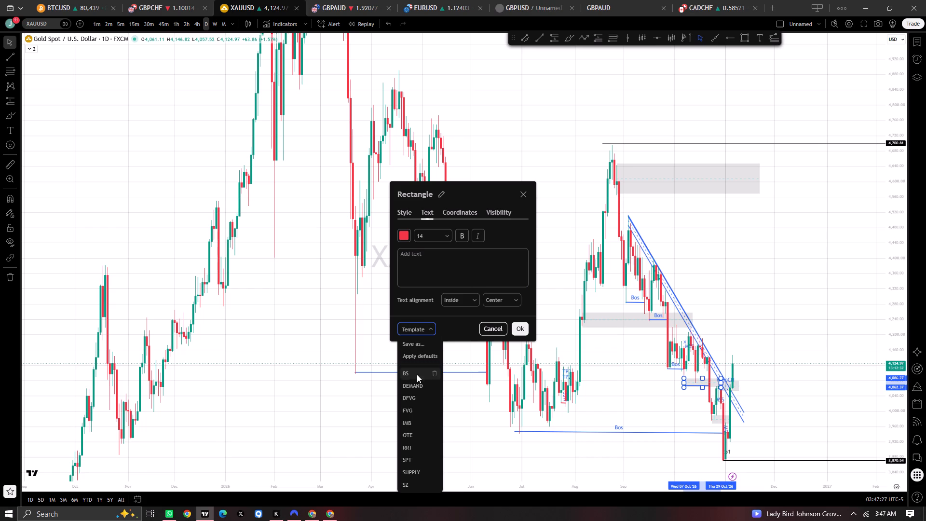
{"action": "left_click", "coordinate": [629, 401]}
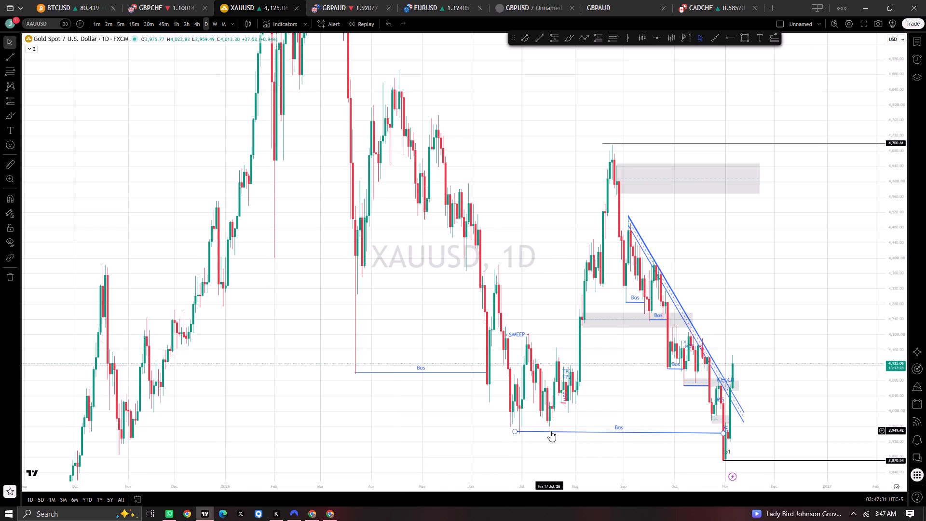
Shift the long Bos line beneath the summer lows slightly lower and earlier, running from about June 25 to October 29.
{"action": "left_click_drag", "start_coordinate": [550, 432], "coordinate": [547, 433]}
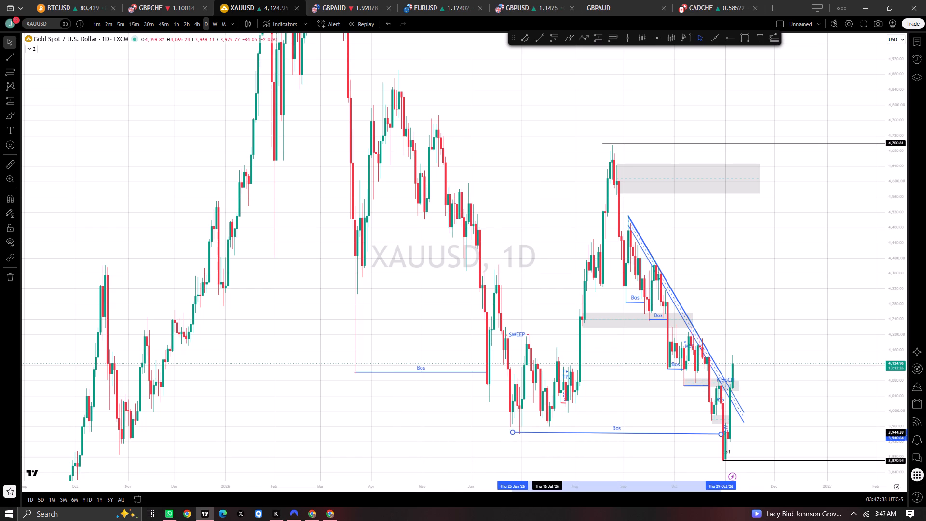
{"action": "left_click_drag", "start_coordinate": [547, 433], "coordinate": [546, 433]}
{"action": "left_click", "coordinate": [436, 421]}
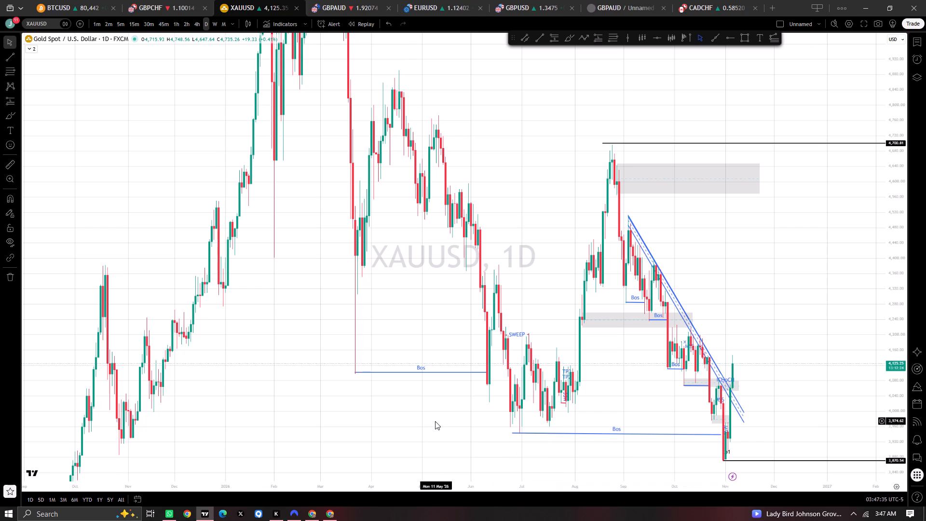
On the 4-hour chart, apply the BoS template to the unlabelled blue trendline spanning October 7 to 22 at about 4,067.
{"action": "scroll", "coordinate": [397, 345], "scroll_direction": "down", "scroll_amount": 1}
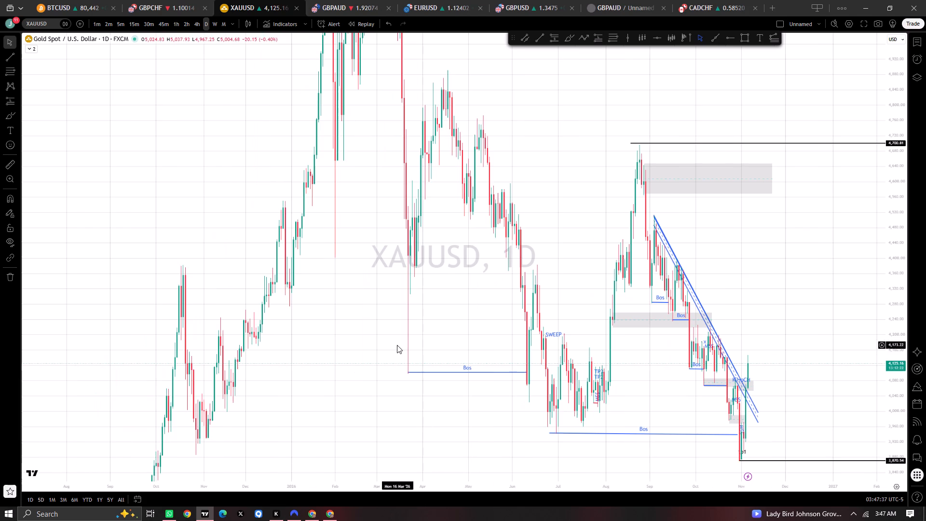
{"action": "scroll", "coordinate": [764, 250], "scroll_direction": "up", "scroll_amount": 2}
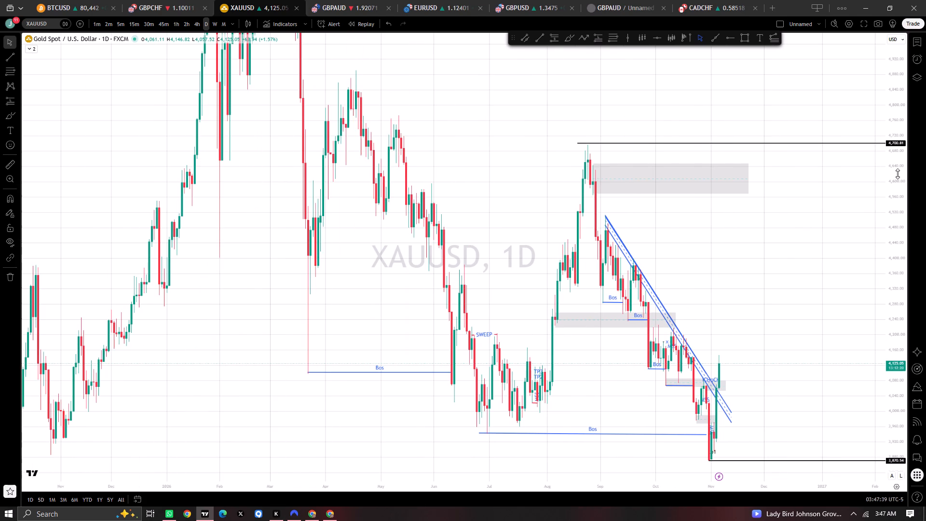
{"action": "left_click_drag", "start_coordinate": [898, 174], "coordinate": [874, 386]}
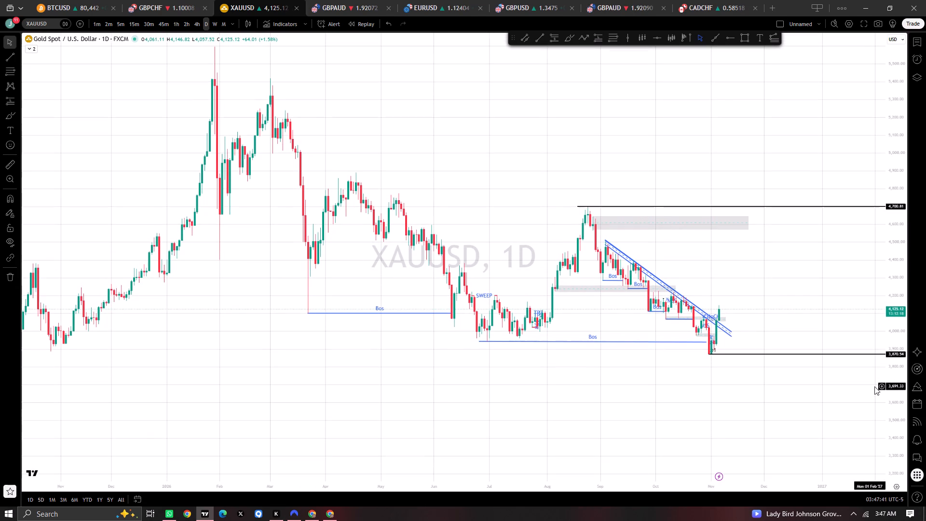
{"action": "left_click_drag", "start_coordinate": [874, 386], "coordinate": [860, 341]}
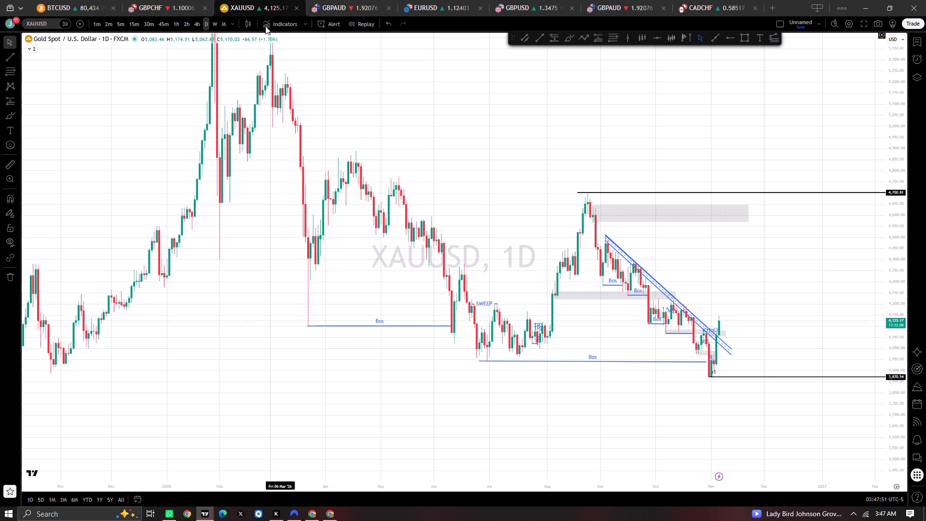
{"action": "left_click", "coordinate": [195, 25]}
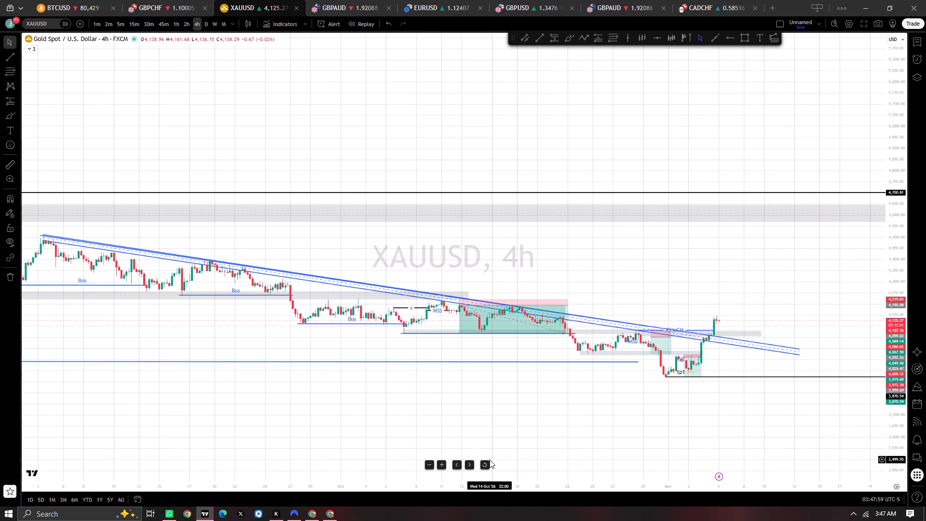
{"action": "left_click", "coordinate": [487, 460]}
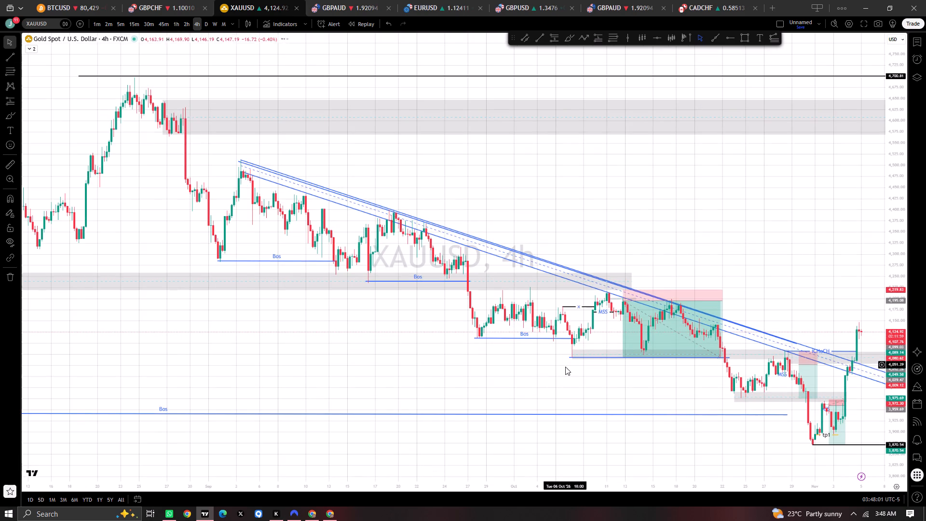
{"action": "left_click_drag", "start_coordinate": [576, 379], "coordinate": [200, 257]}
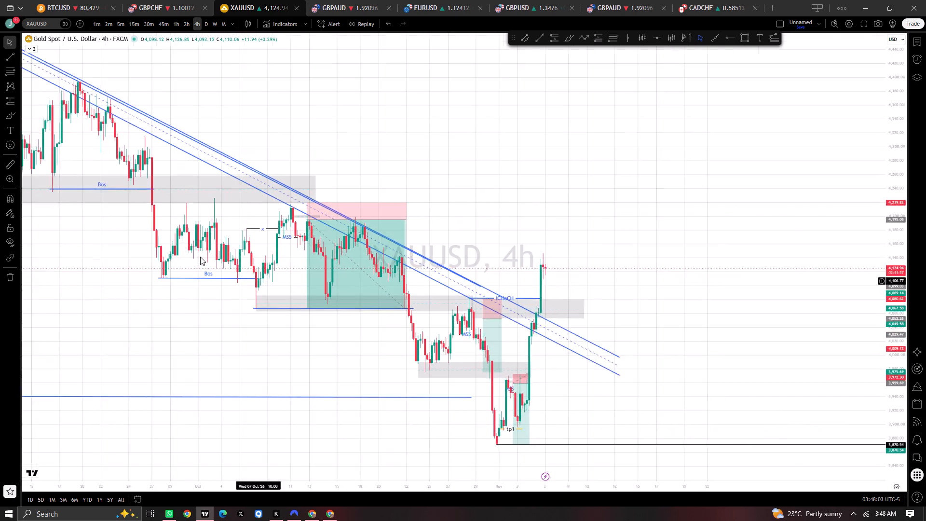
{"action": "left_click_drag", "start_coordinate": [200, 257], "coordinate": [157, 239]}
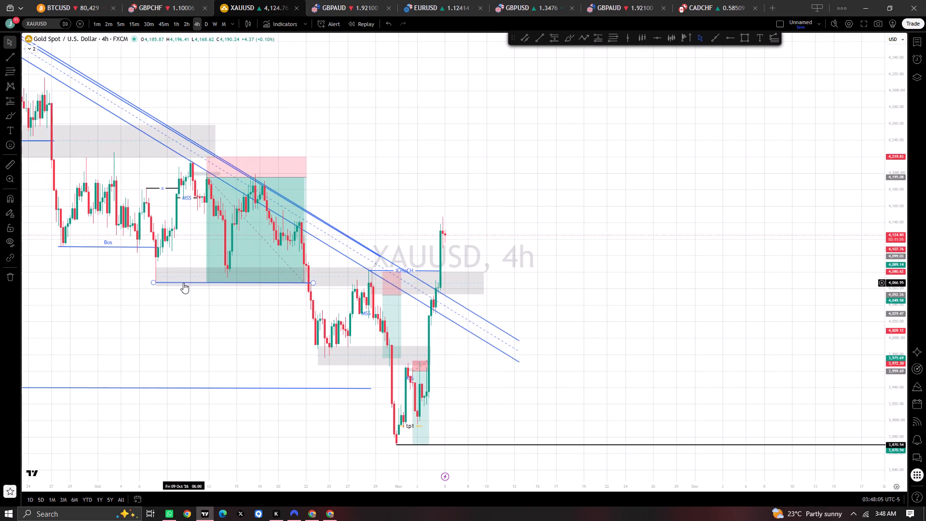
{"action": "double_click", "coordinate": [181, 284]}
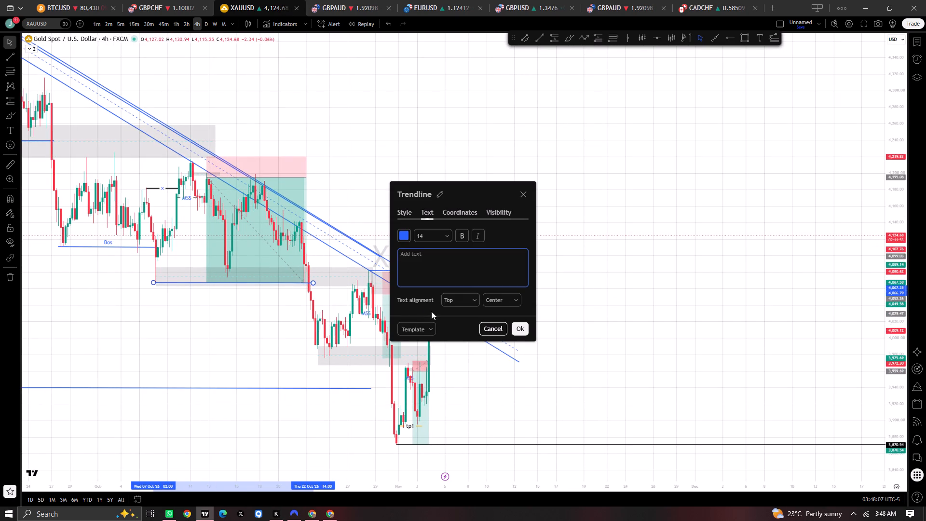
{"action": "left_click", "coordinate": [428, 328]}
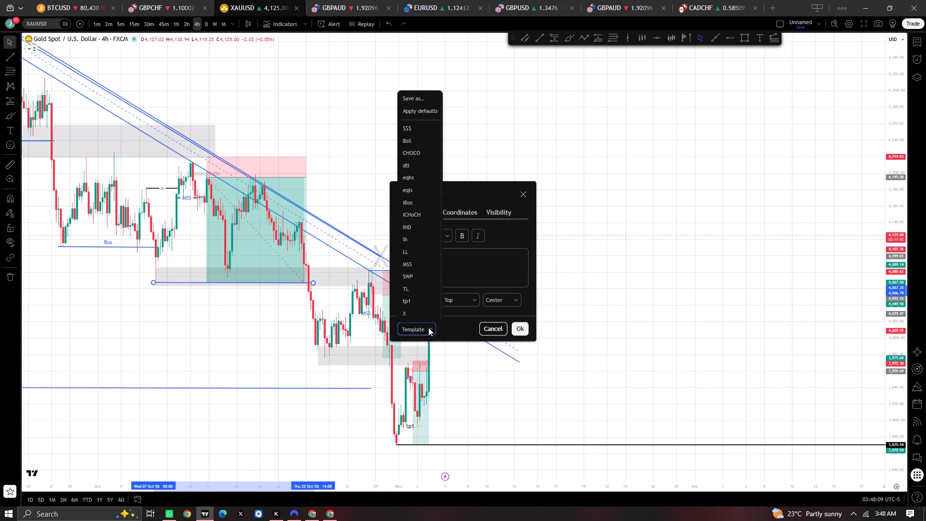
{"action": "left_click", "coordinate": [405, 140]}
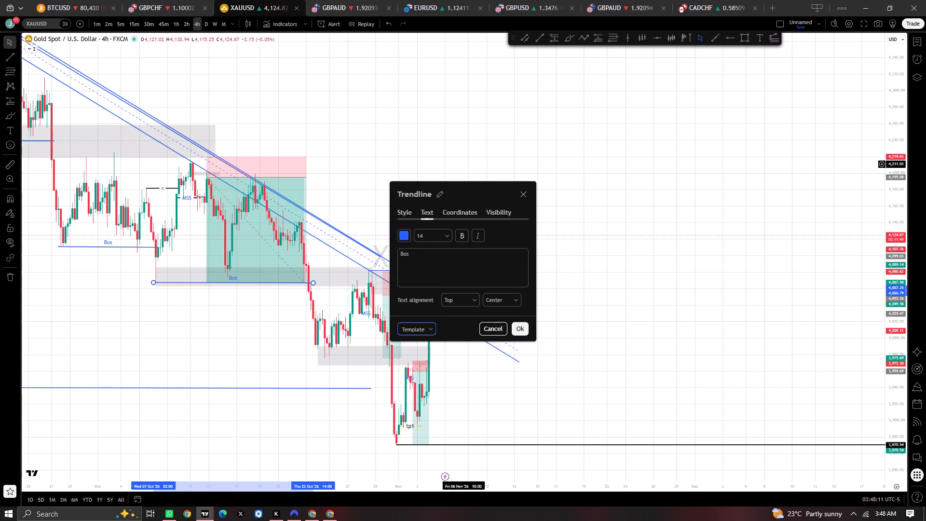
{"action": "left_click", "coordinate": [520, 325]}
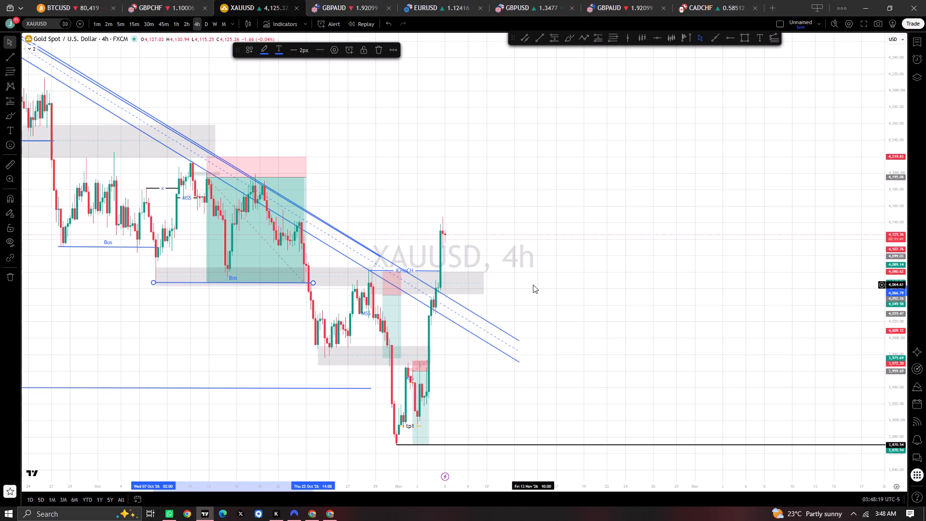
On the 1-hour chart, draw a grey zone from the November 3 rally base, about 3,943 down to 3,925, reaching November 18.
{"action": "left_click", "coordinate": [176, 23]}
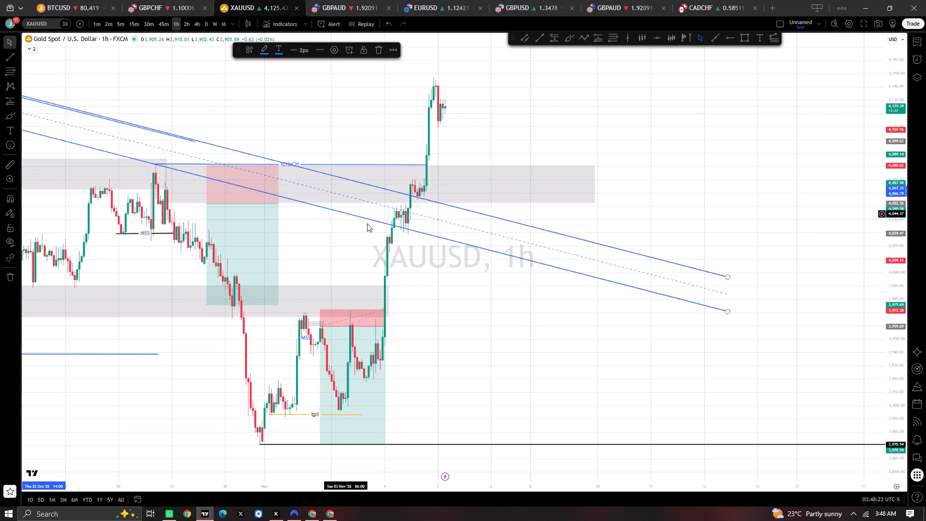
{"action": "left_click_drag", "start_coordinate": [335, 232], "coordinate": [583, 322]}
{"action": "scroll", "coordinate": [537, 288], "scroll_direction": "down", "scroll_amount": 4}
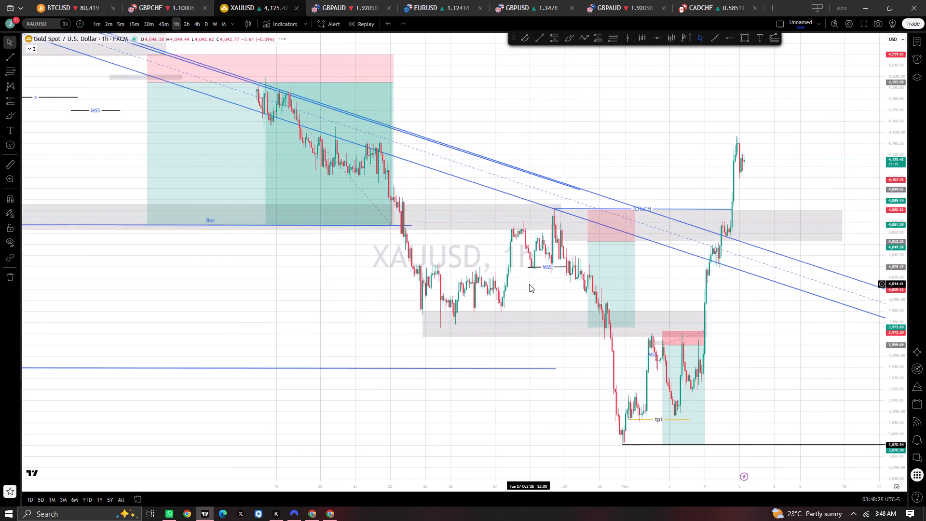
{"action": "scroll", "coordinate": [529, 284], "scroll_direction": "down", "scroll_amount": 5}
{"action": "scroll", "coordinate": [464, 343], "scroll_direction": "up", "scroll_amount": 2}
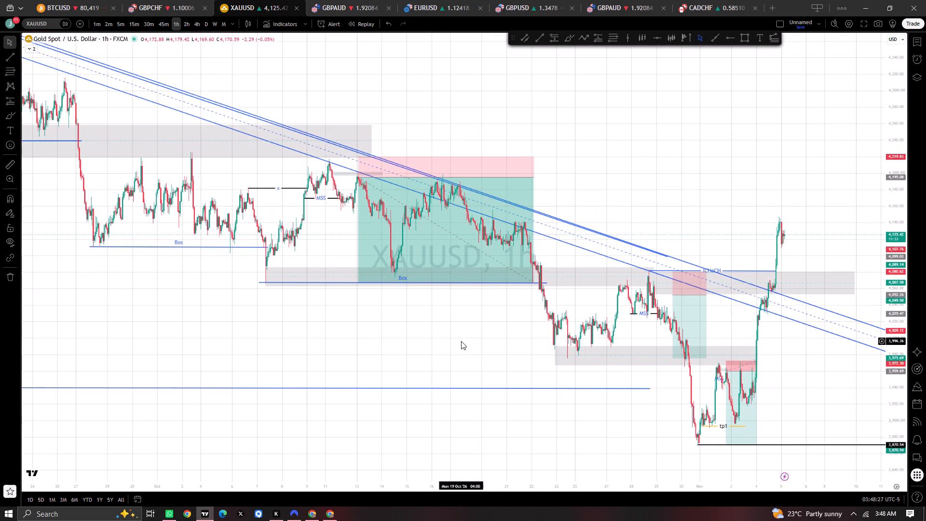
{"action": "left_click", "coordinate": [459, 341]}
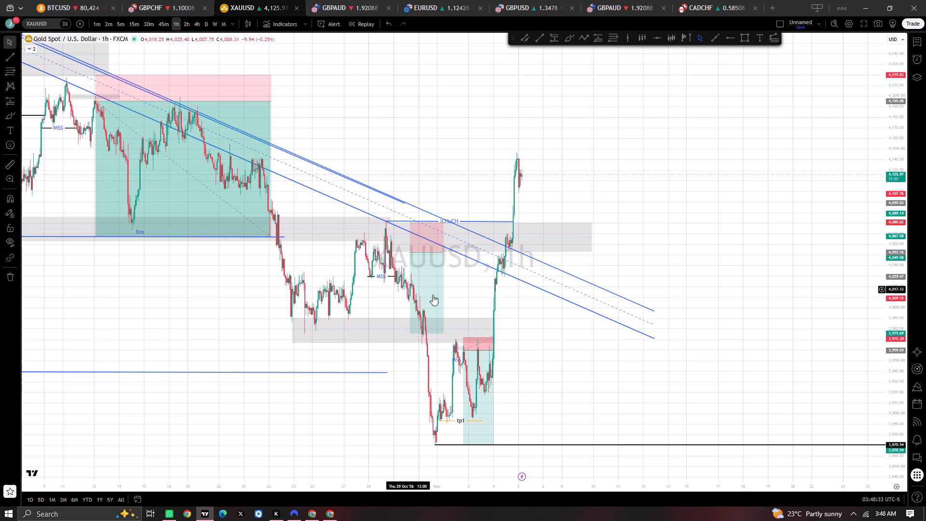
{"action": "left_click", "coordinate": [741, 32]}
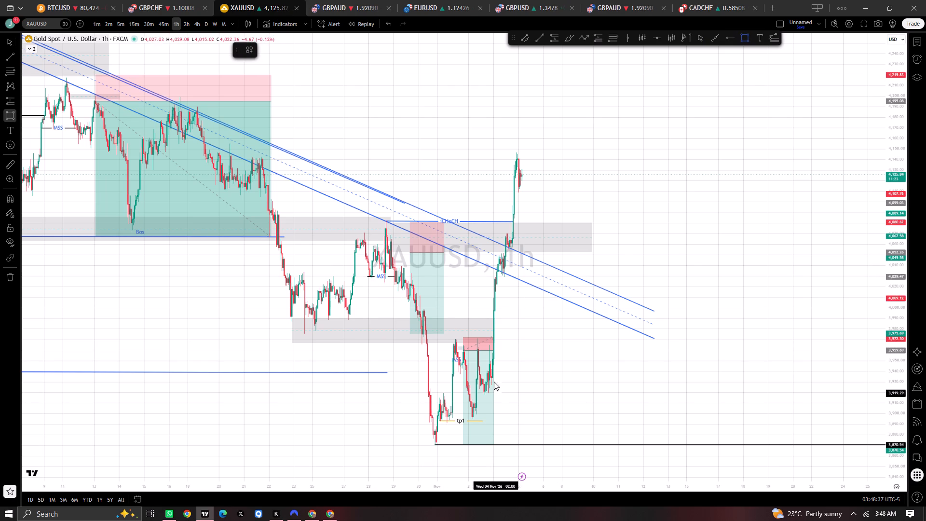
{"action": "left_click_drag", "start_coordinate": [491, 369], "coordinate": [674, 364]}
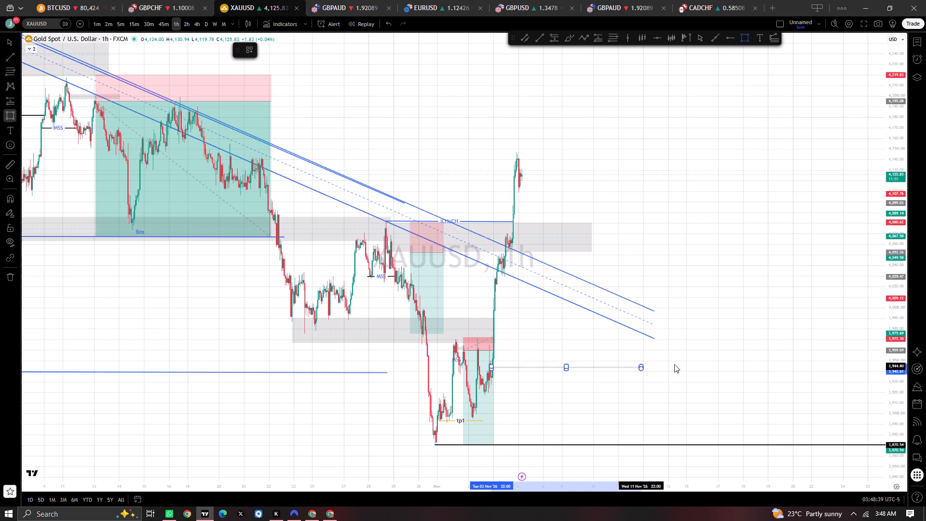
{"action": "left_click_drag", "start_coordinate": [674, 364], "coordinate": [747, 386]}
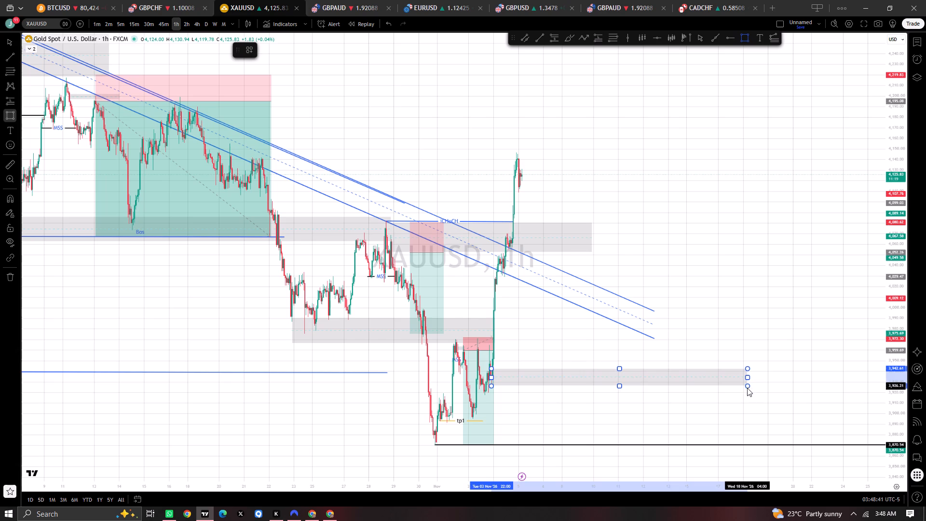
{"action": "left_click", "coordinate": [747, 388]}
{"action": "left_click", "coordinate": [746, 418]}
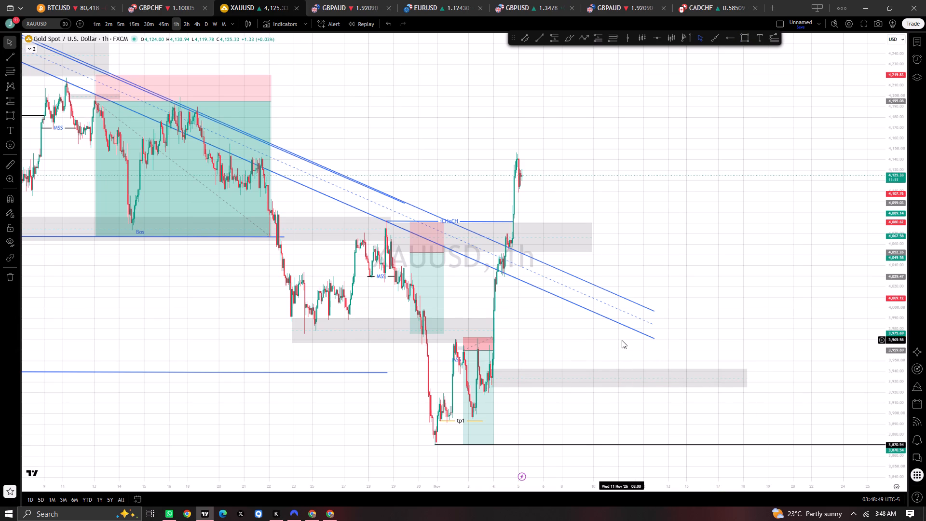
Switch to the first GBPAUD chart and examine its recent 4-hour price action against the marked zones and levels.
{"action": "left_click", "coordinate": [343, 8]}
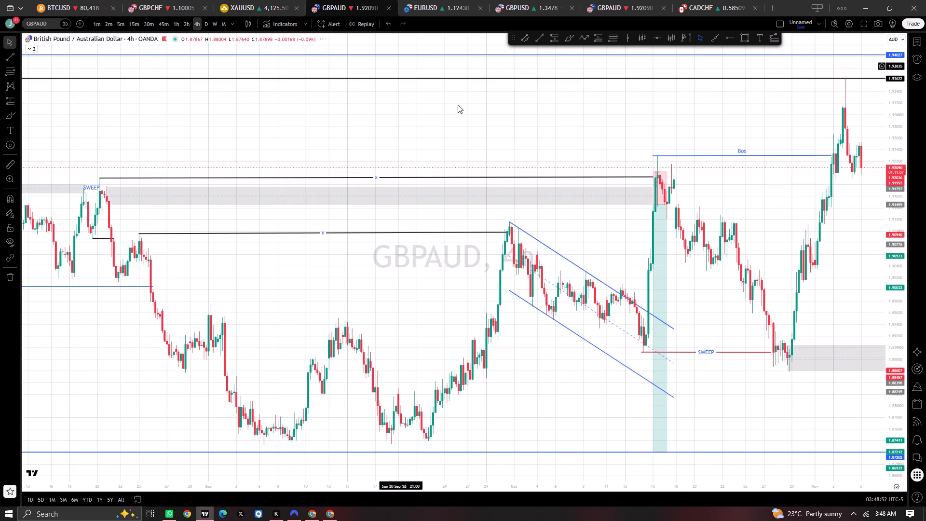
{"action": "left_click_drag", "start_coordinate": [831, 295], "coordinate": [622, 287]}
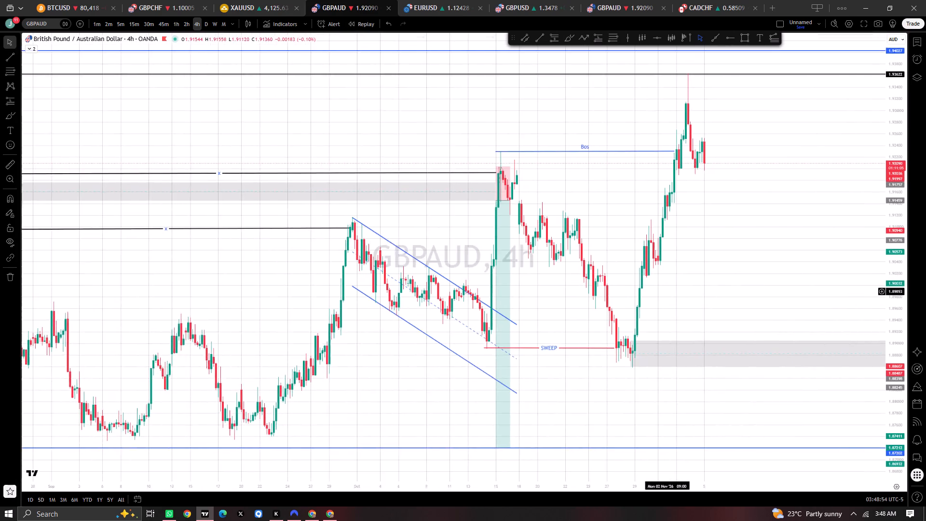
{"action": "left_click_drag", "start_coordinate": [622, 287], "coordinate": [519, 279]}
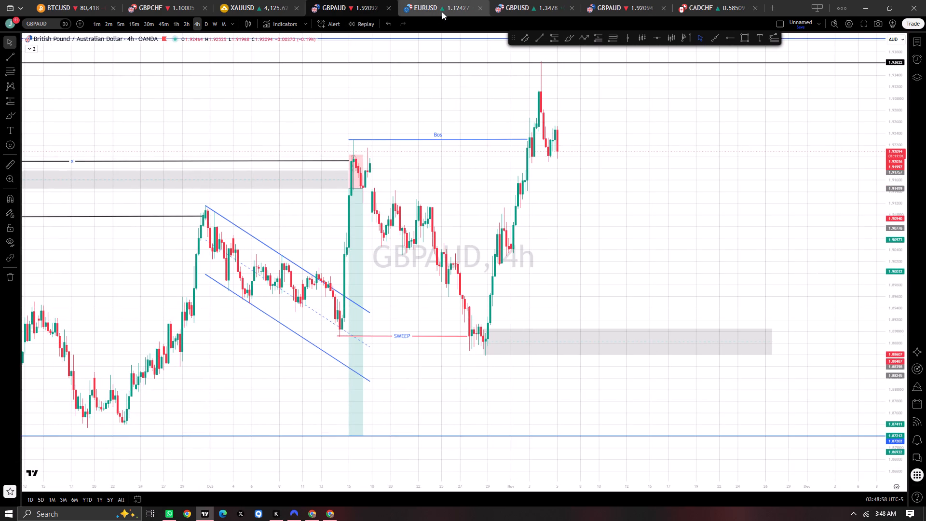
Switch to the EURUSD chart and examine the recent 1-hour price action between the two black horizontal levels.
{"action": "left_click", "coordinate": [430, 7]}
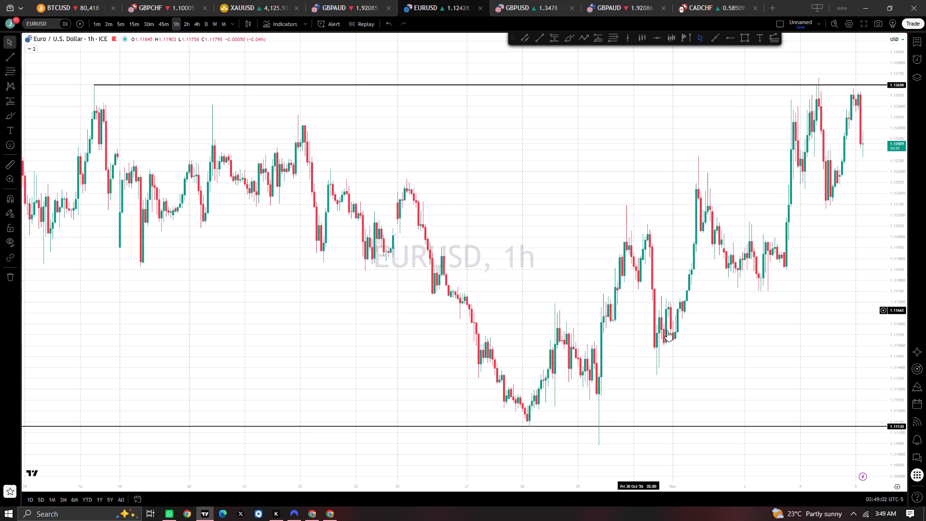
{"action": "left_click_drag", "start_coordinate": [680, 384], "coordinate": [649, 392]}
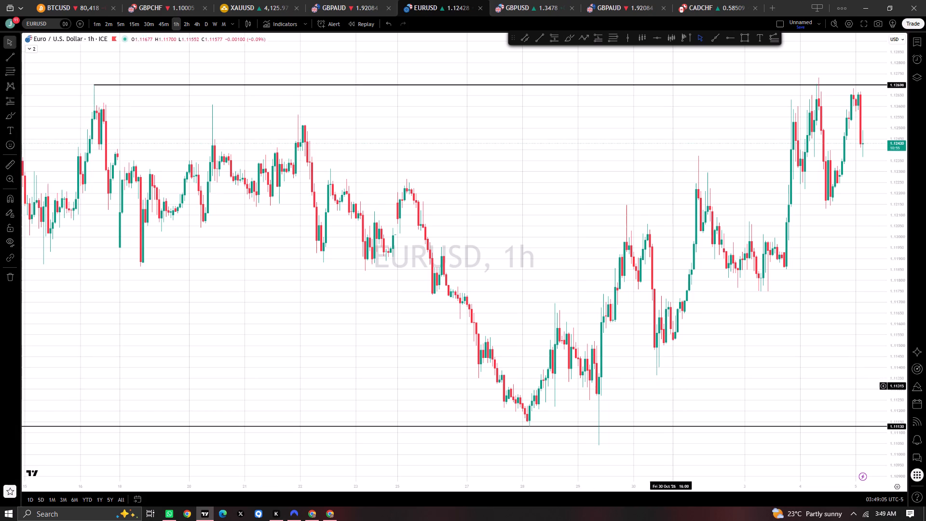
{"action": "left_click_drag", "start_coordinate": [649, 392], "coordinate": [443, 409]}
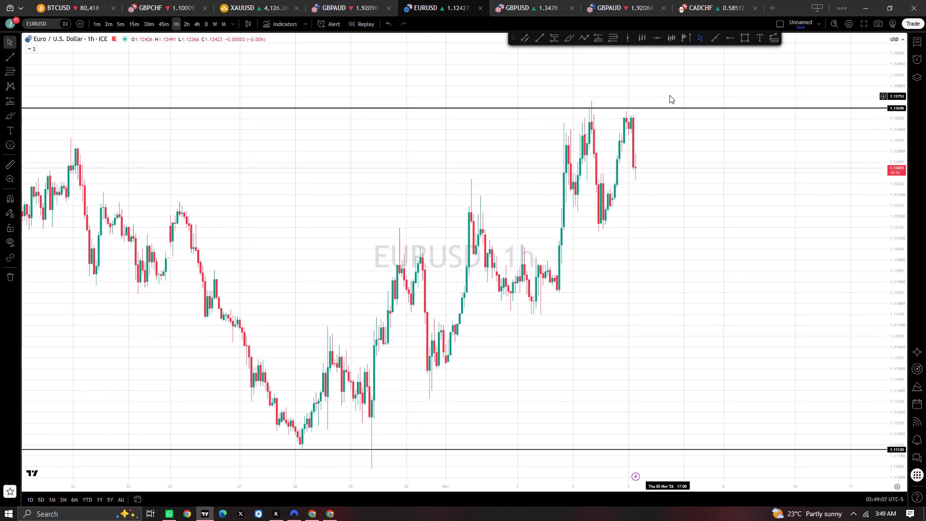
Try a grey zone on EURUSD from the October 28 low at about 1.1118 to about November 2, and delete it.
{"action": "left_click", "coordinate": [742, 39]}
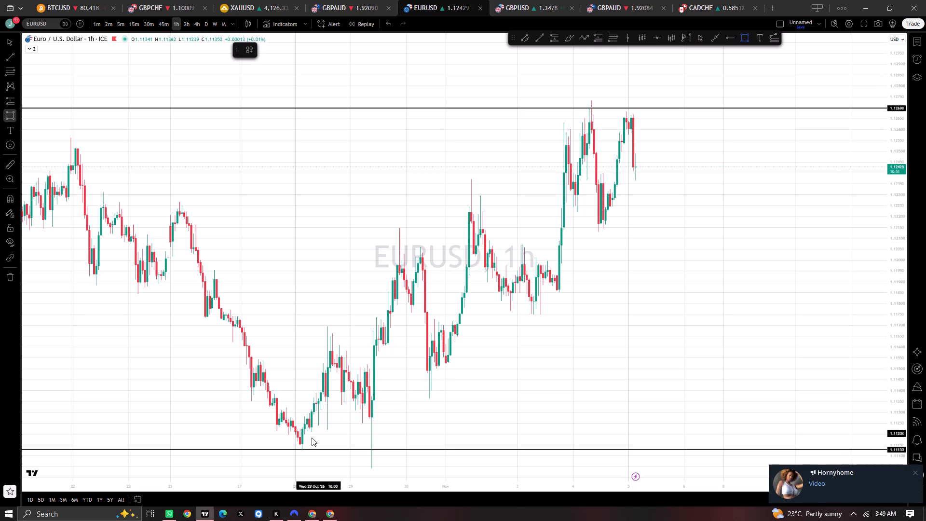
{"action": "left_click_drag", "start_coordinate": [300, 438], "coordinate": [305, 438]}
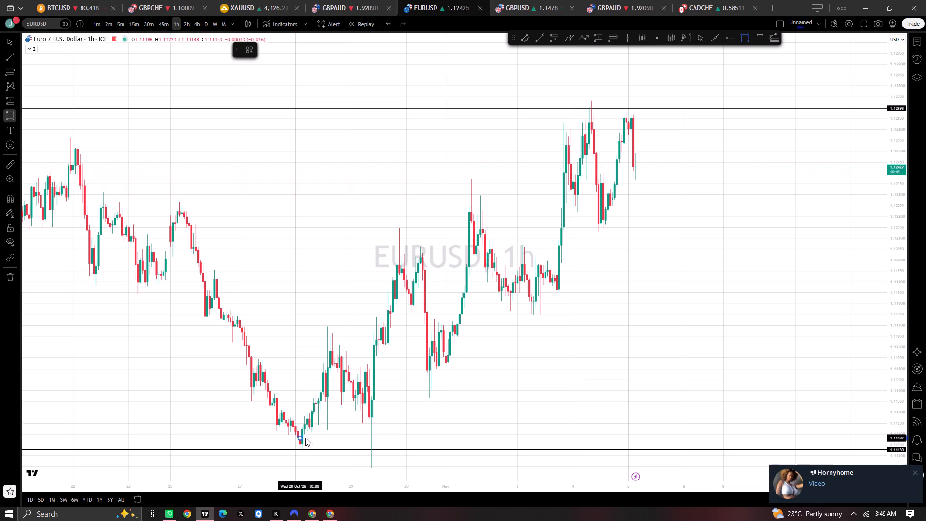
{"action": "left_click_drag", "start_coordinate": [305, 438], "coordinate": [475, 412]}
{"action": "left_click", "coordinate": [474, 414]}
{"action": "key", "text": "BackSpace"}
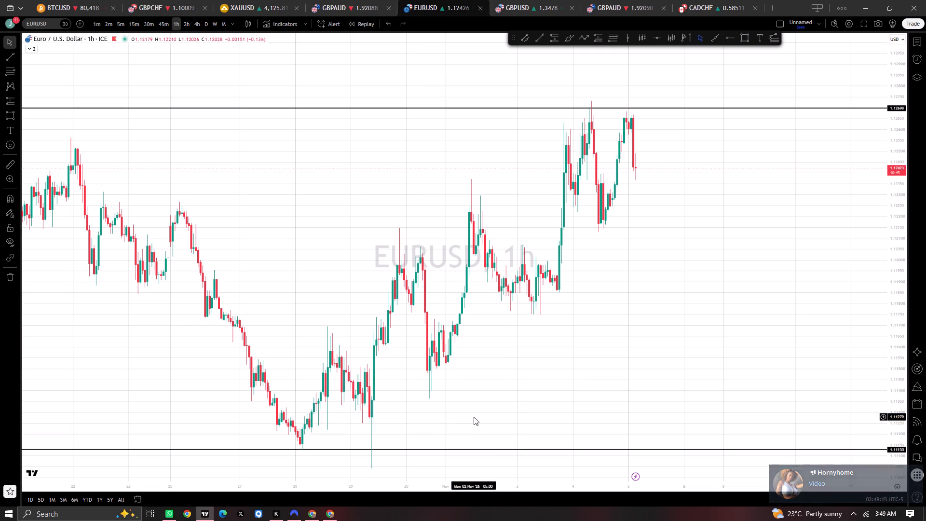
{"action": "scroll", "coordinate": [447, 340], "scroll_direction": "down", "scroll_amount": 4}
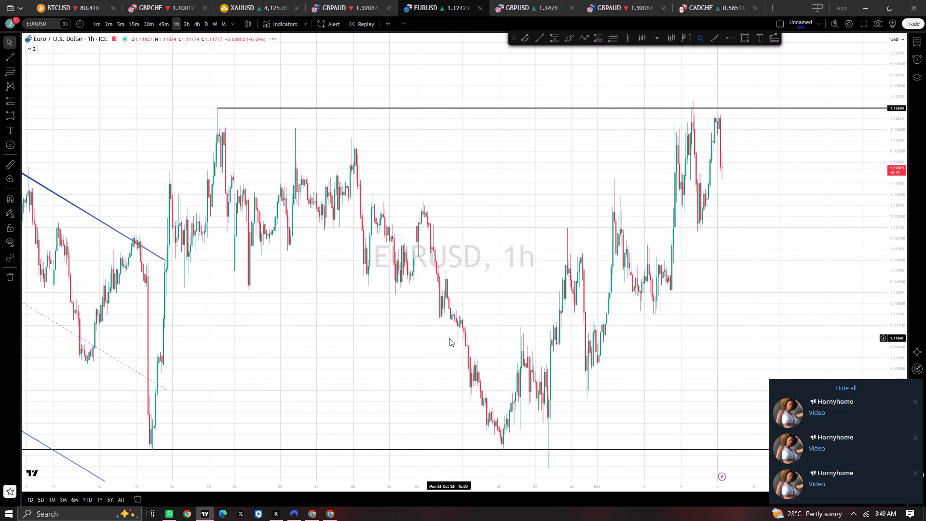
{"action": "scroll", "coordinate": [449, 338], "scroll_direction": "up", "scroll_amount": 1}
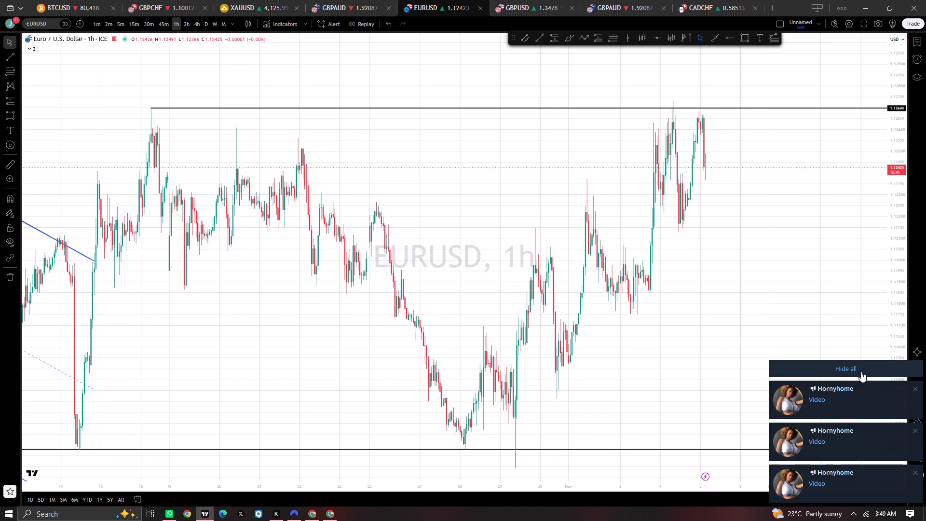
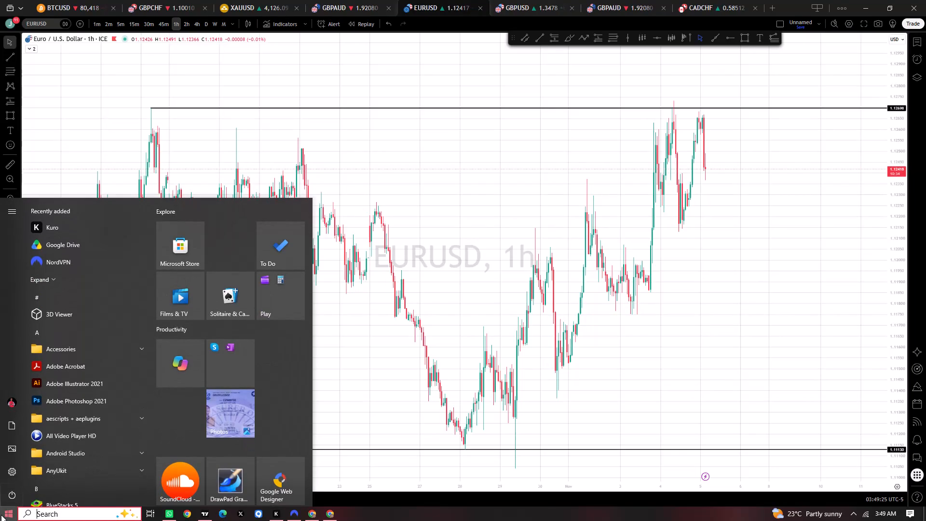
Switch to the installed apps filed under the letter T to find Telegram Desktop.
{"action": "left_click", "coordinate": [59, 213]}
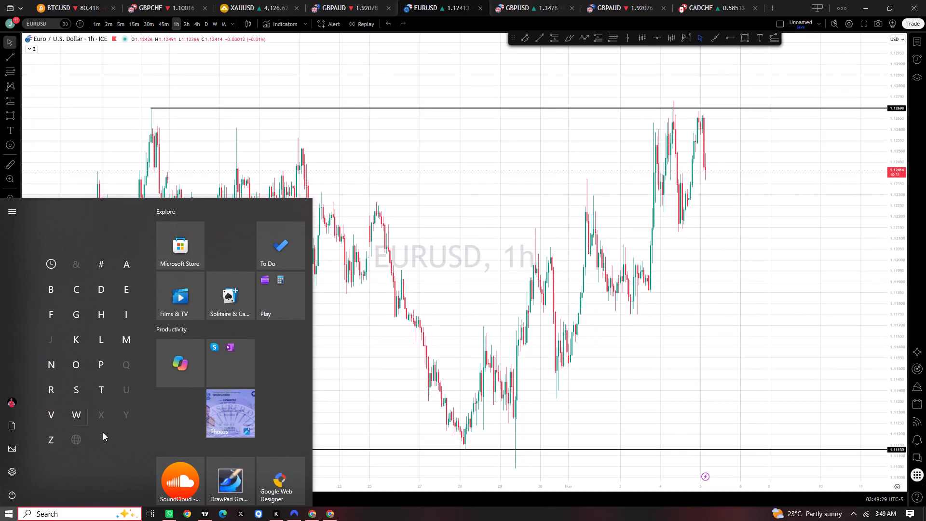
{"action": "left_click", "coordinate": [98, 388]}
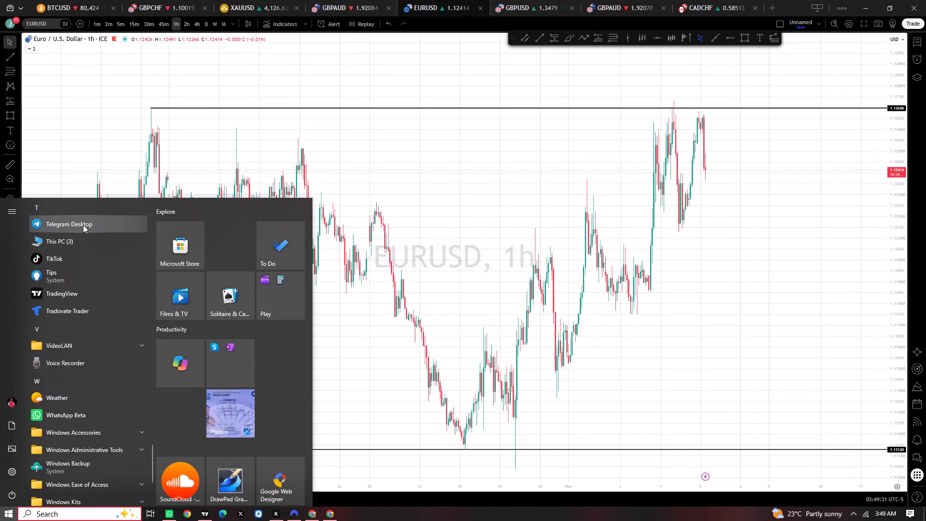
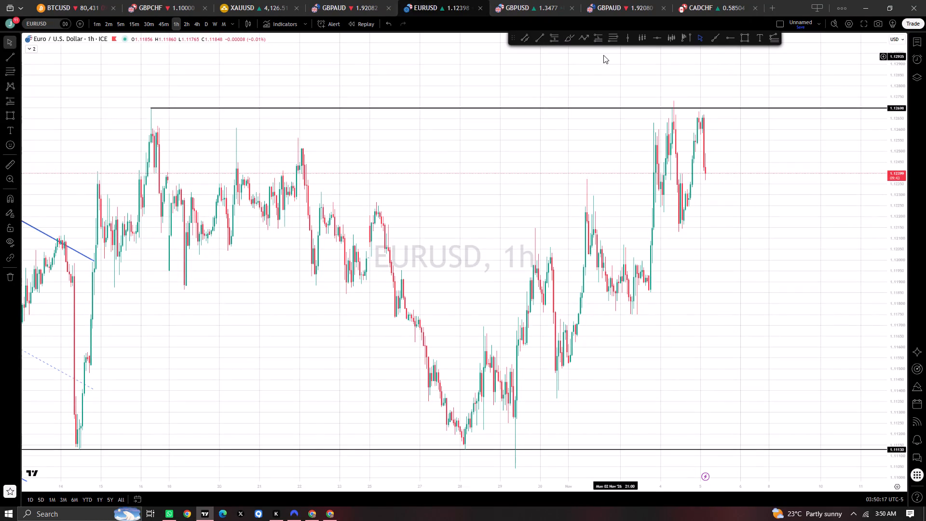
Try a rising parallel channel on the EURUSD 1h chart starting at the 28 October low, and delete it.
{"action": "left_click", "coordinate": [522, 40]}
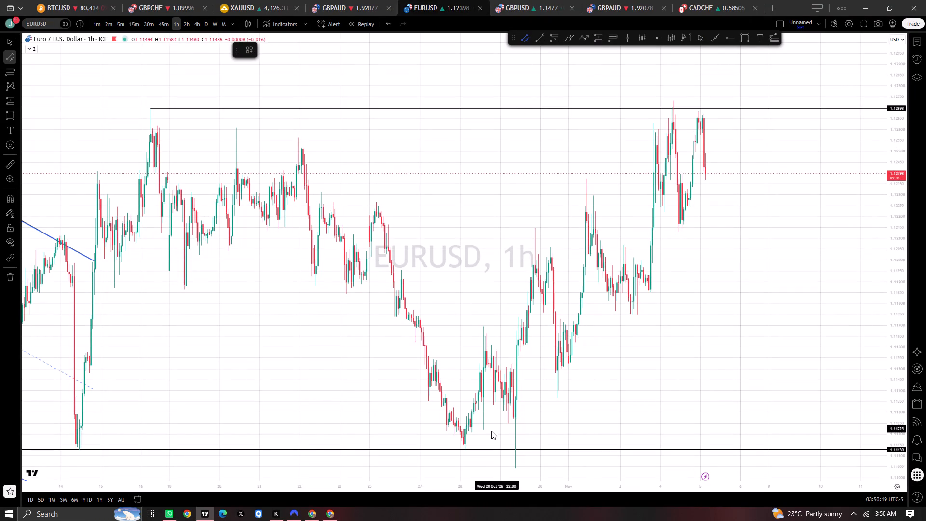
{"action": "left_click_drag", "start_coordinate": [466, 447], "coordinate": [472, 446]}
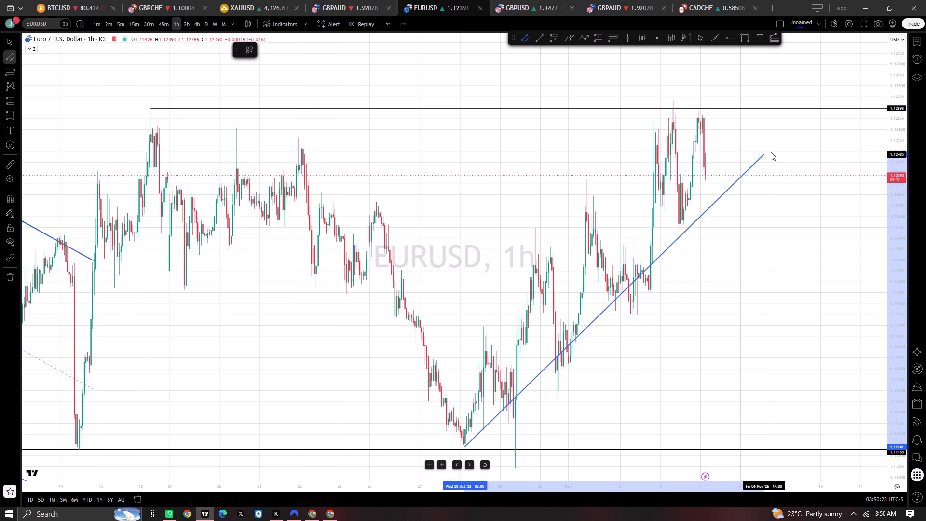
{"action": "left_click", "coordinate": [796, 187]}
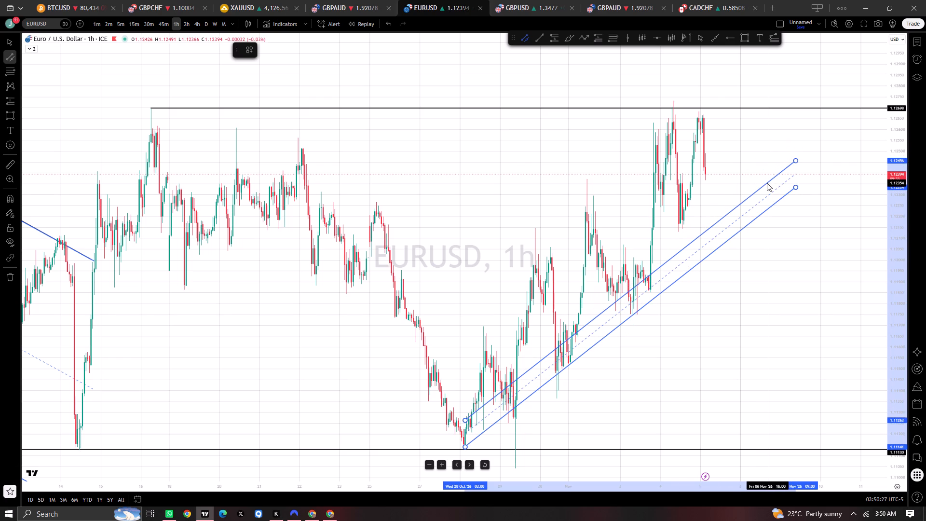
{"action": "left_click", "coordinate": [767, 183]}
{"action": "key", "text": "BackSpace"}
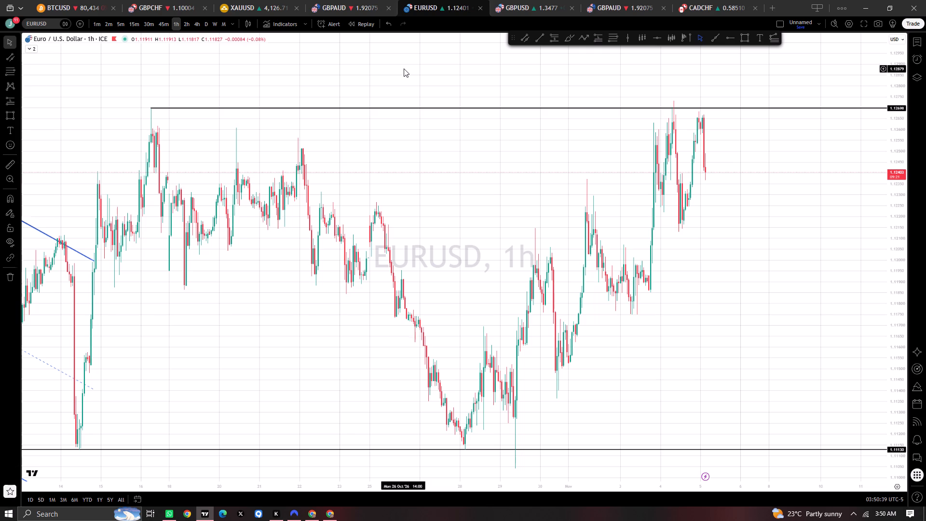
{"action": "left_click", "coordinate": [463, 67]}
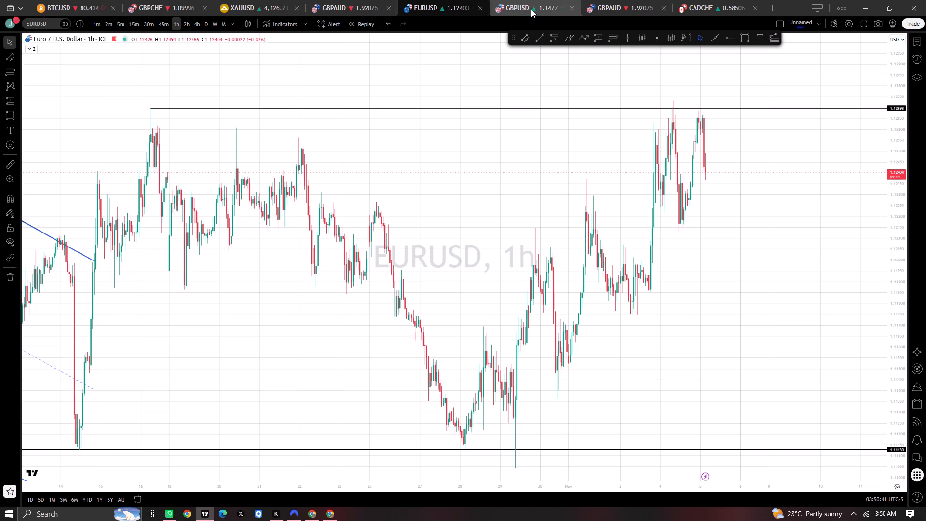
Examine recent price against the marked zones and levels on the GBPUSD, GBPAUD and CADCHF charts, ending on the 4h GBPAUD chart.
{"action": "left_click", "coordinate": [530, 10]}
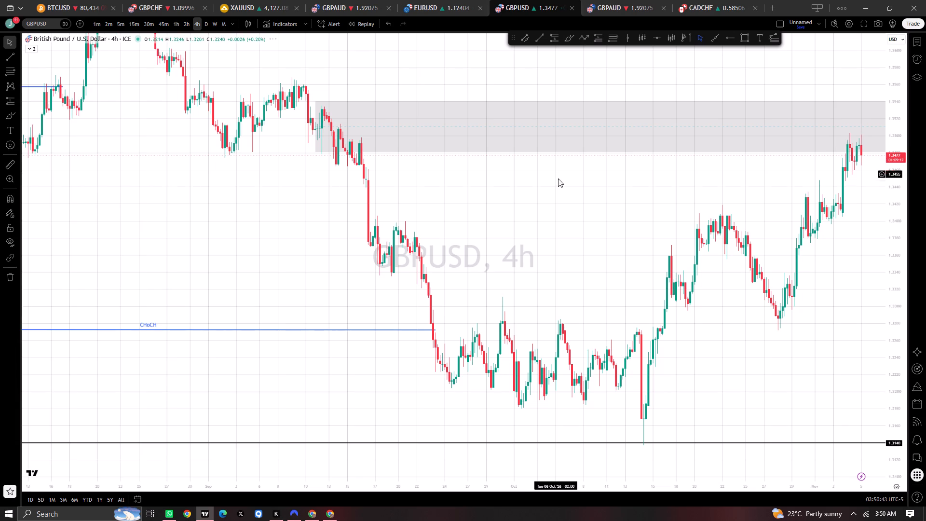
{"action": "left_click_drag", "start_coordinate": [555, 178], "coordinate": [411, 171]}
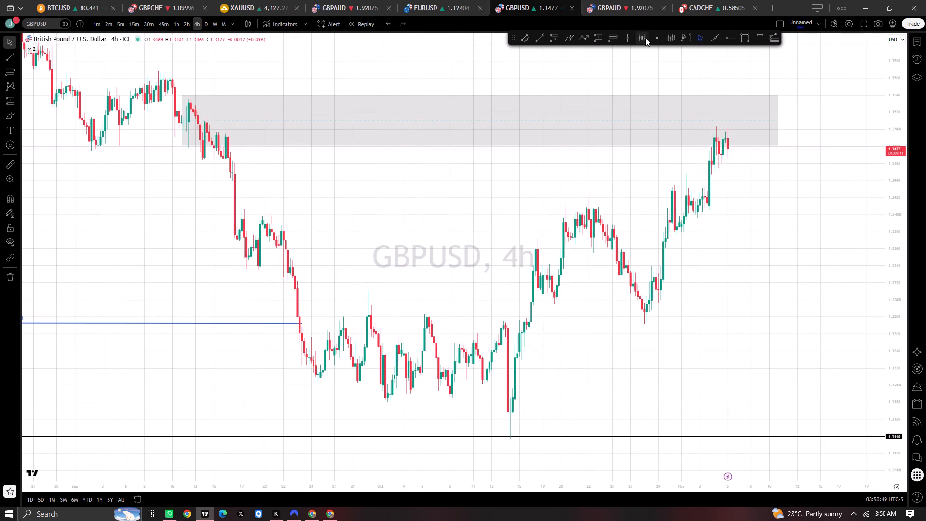
{"action": "left_click", "coordinate": [613, 11]}
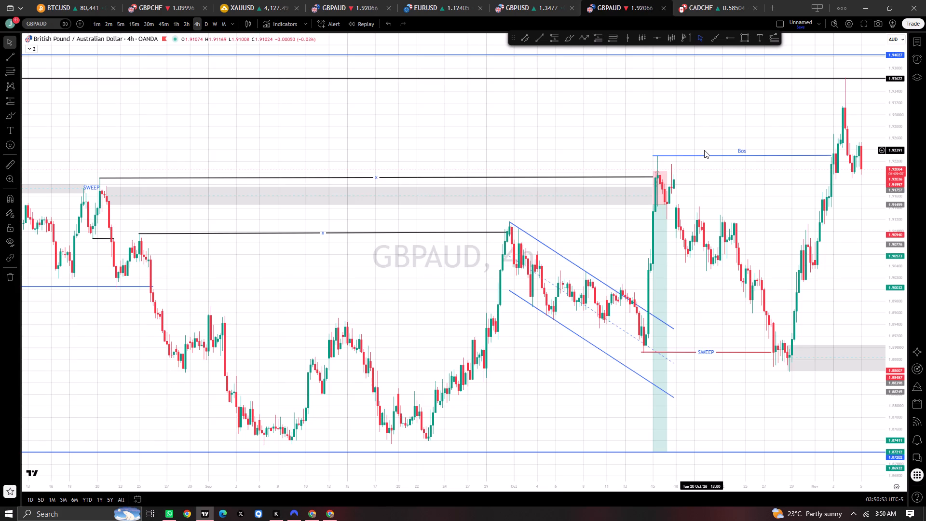
{"action": "left_click", "coordinate": [698, 12]}
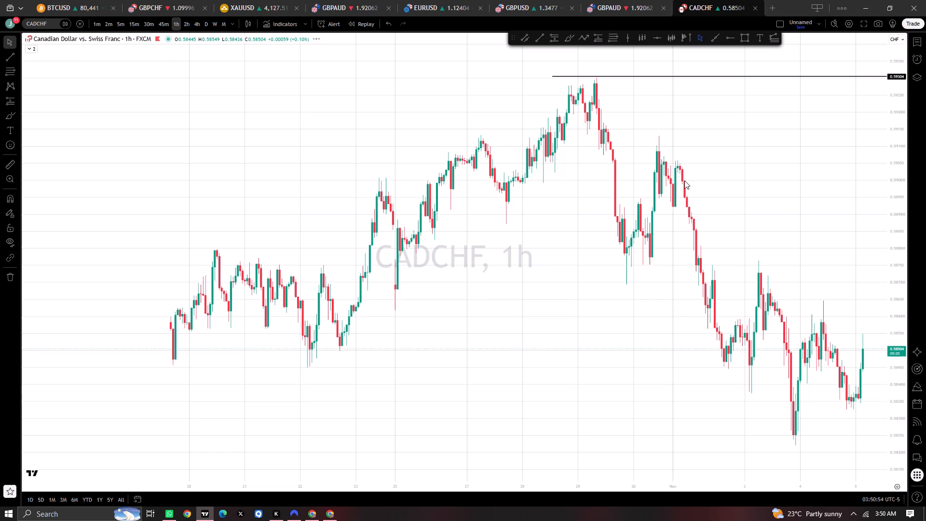
{"action": "left_click_drag", "start_coordinate": [799, 203], "coordinate": [617, 182]}
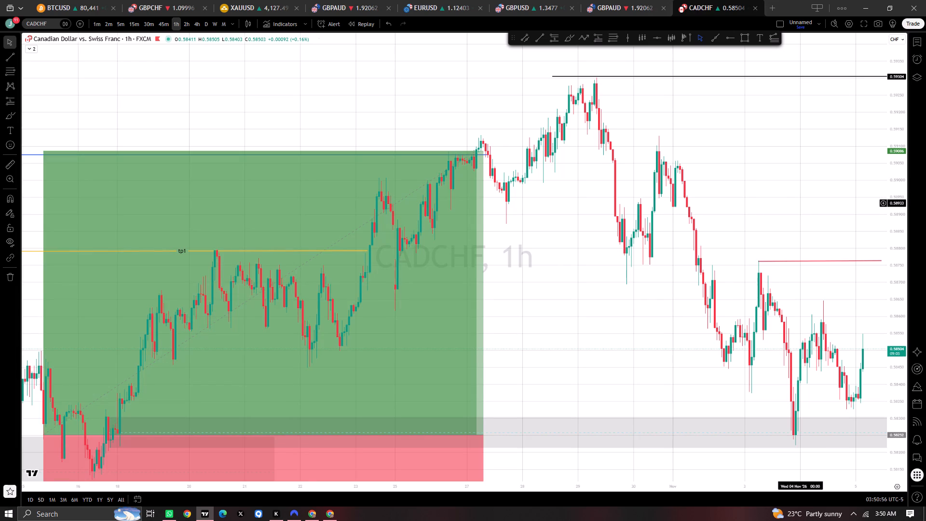
{"action": "left_click_drag", "start_coordinate": [617, 182], "coordinate": [611, 182]}
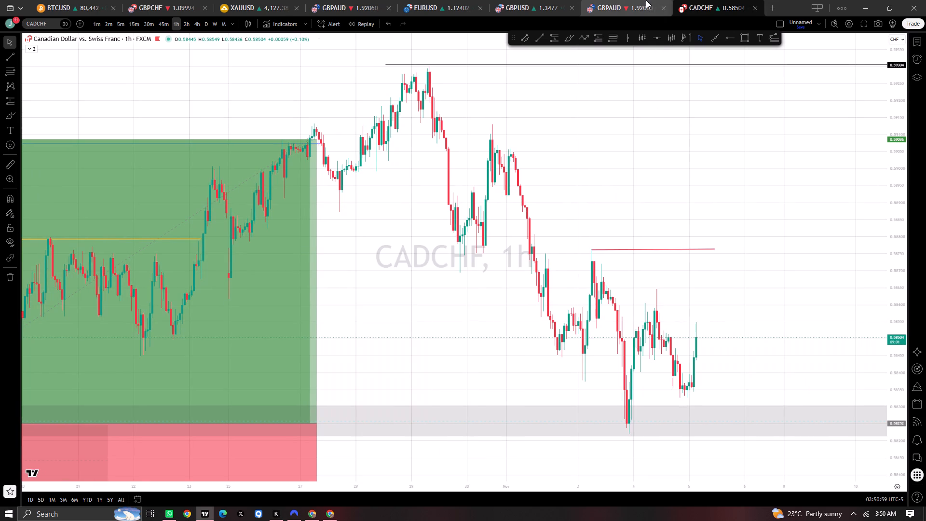
{"action": "left_click", "coordinate": [608, 6]}
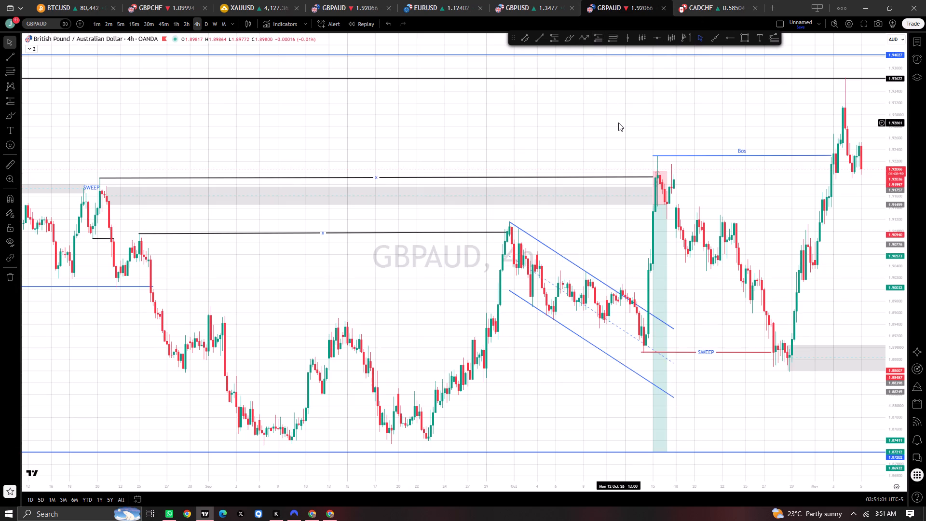
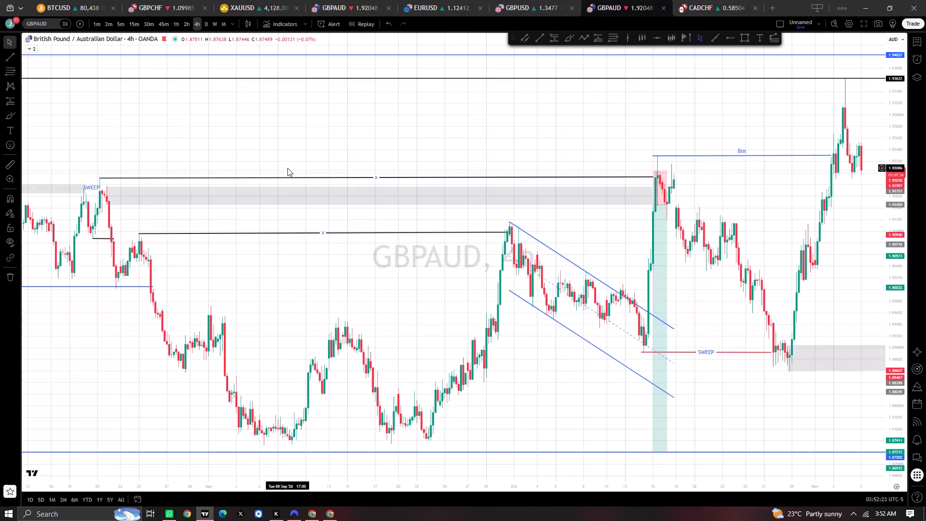
Switch the 4h GBPAUD chart to the OANDA AUDJPY symbol.
{"action": "left_click", "coordinate": [290, 148]}
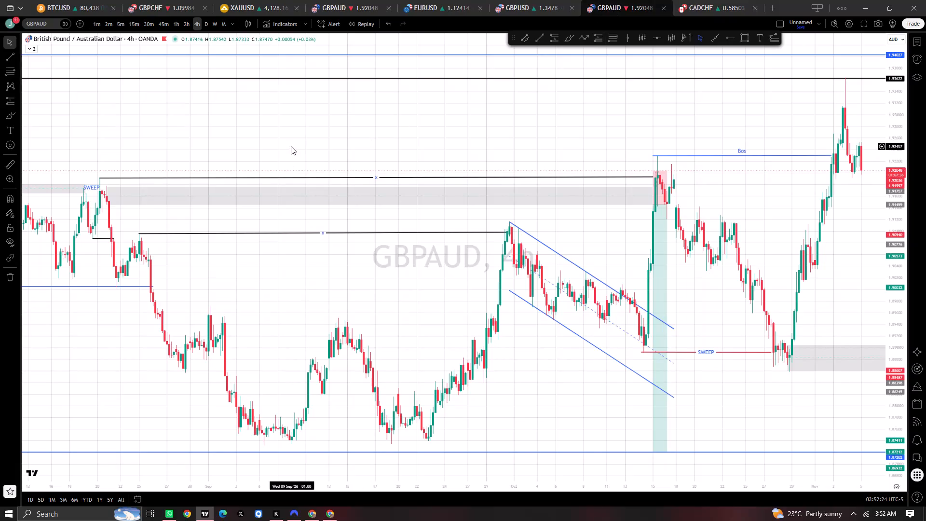
{"action": "left_click", "coordinate": [41, 40]}
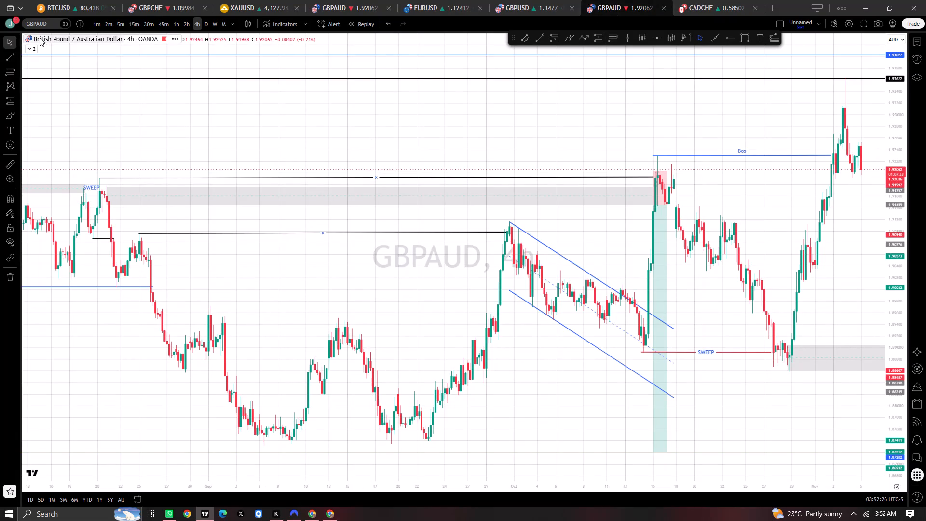
{"action": "left_click", "coordinate": [40, 38]}
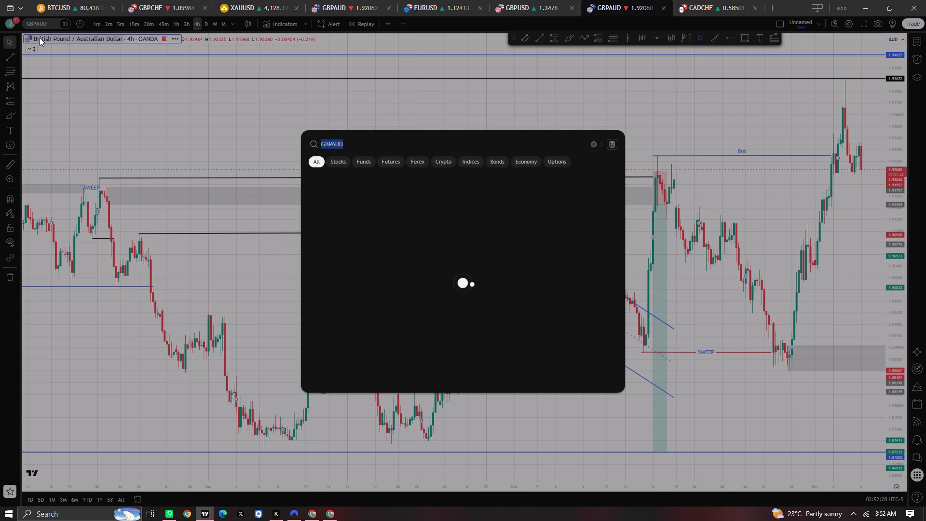
{"action": "key", "text": "BackSpace"}
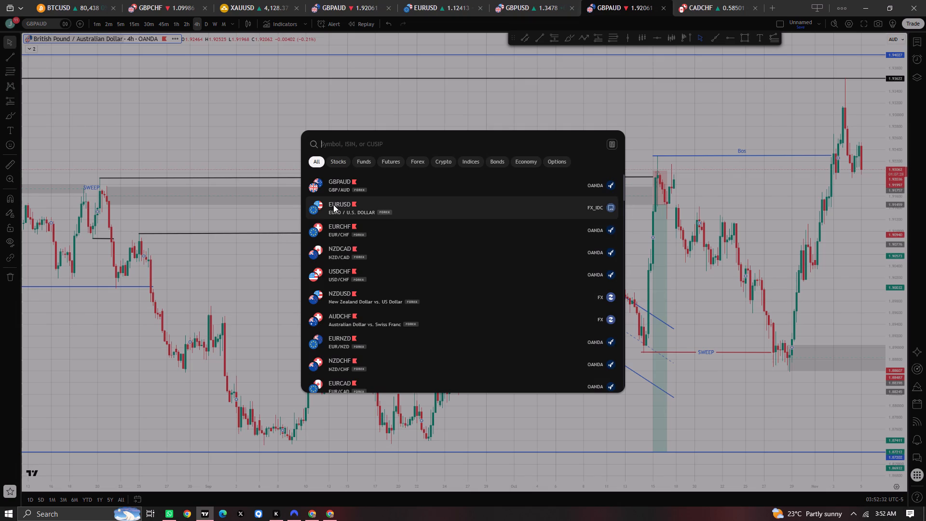
{"action": "scroll", "coordinate": [327, 338], "scroll_direction": "down", "scroll_amount": 9}
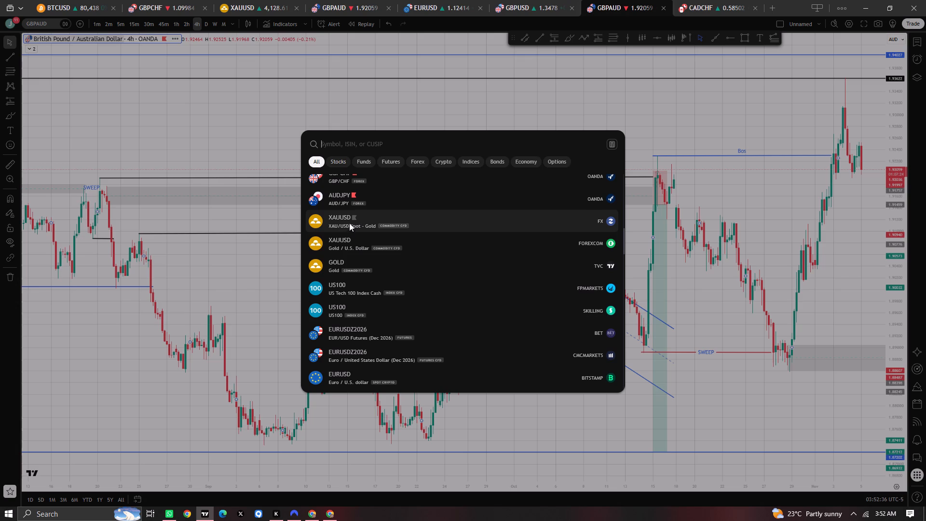
{"action": "left_click", "coordinate": [336, 200]}
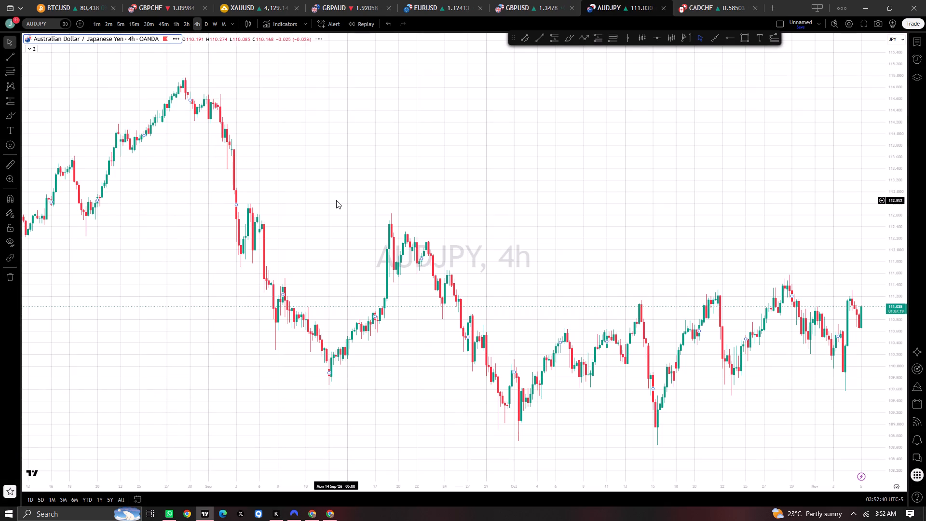
Extend the dark grey zone at the early June AUDJPY high to about 13 August and lower its bottom edge to about 114.539.
{"action": "left_click_drag", "start_coordinate": [565, 256], "coordinate": [400, 241]}
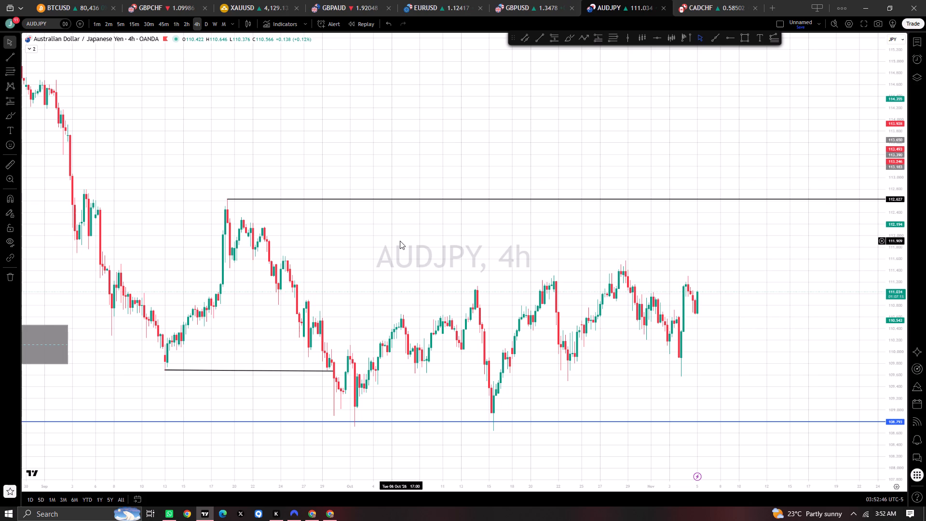
{"action": "scroll", "coordinate": [395, 242], "scroll_direction": "down", "scroll_amount": 5}
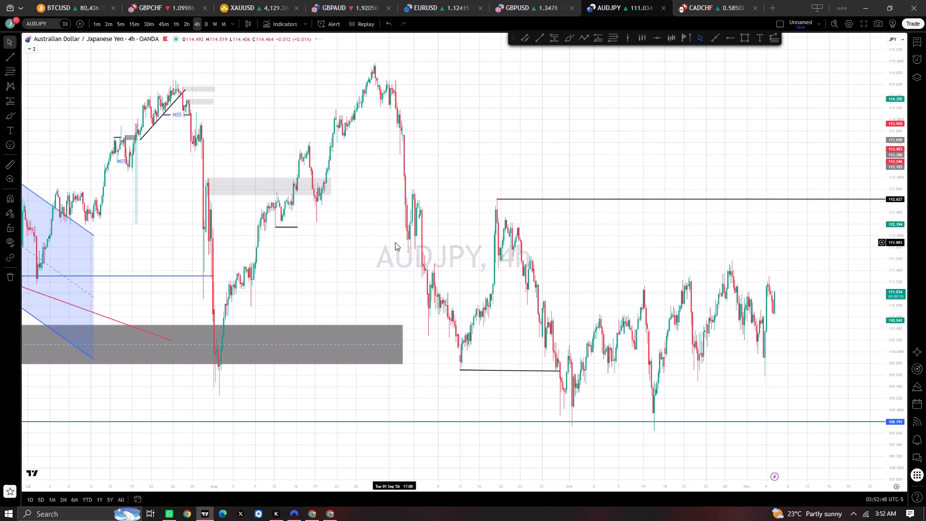
{"action": "scroll", "coordinate": [395, 242], "scroll_direction": "down", "scroll_amount": 3}
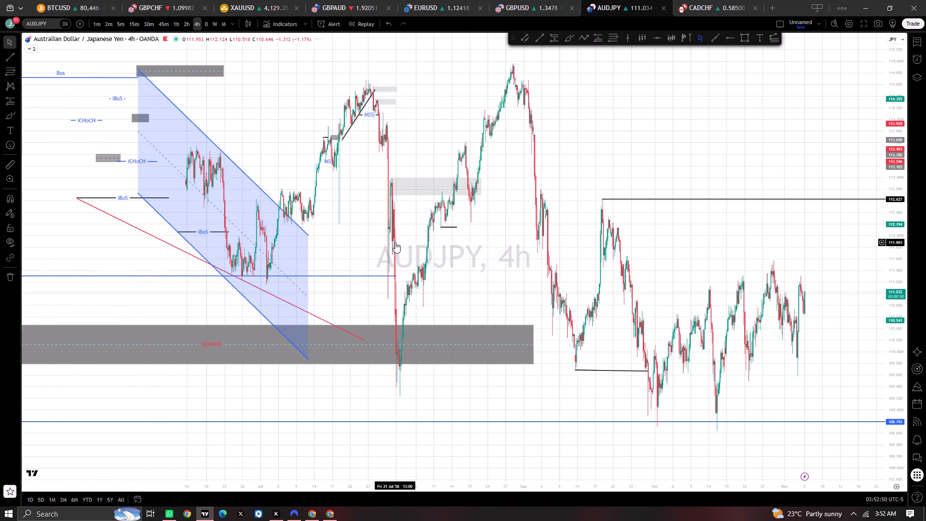
{"action": "scroll", "coordinate": [395, 242], "scroll_direction": "down", "scroll_amount": 1}
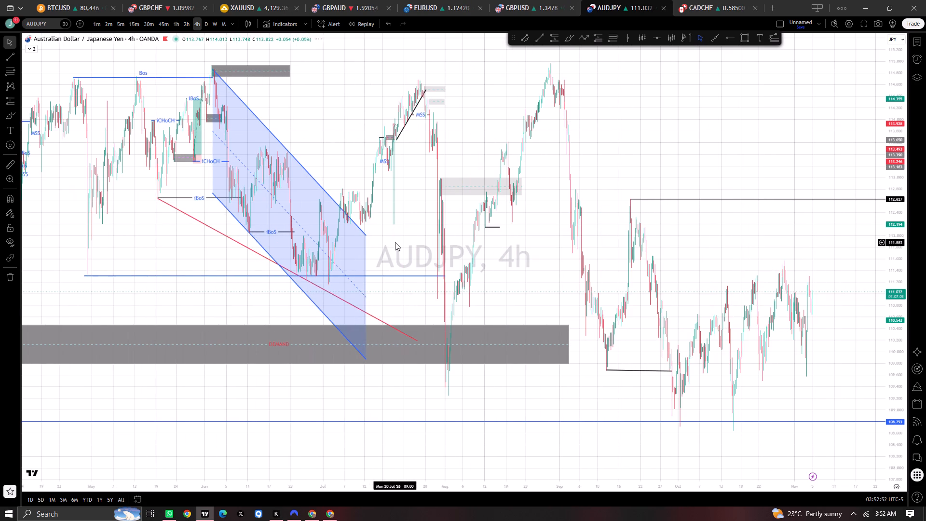
{"action": "scroll", "coordinate": [395, 242], "scroll_direction": "up", "scroll_amount": 3}
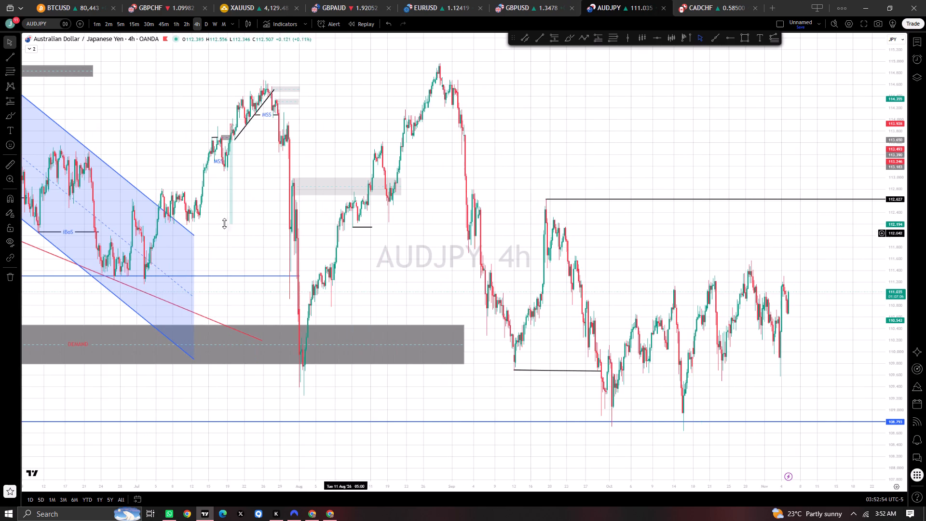
{"action": "left_click_drag", "start_coordinate": [233, 213], "coordinate": [463, 335]}
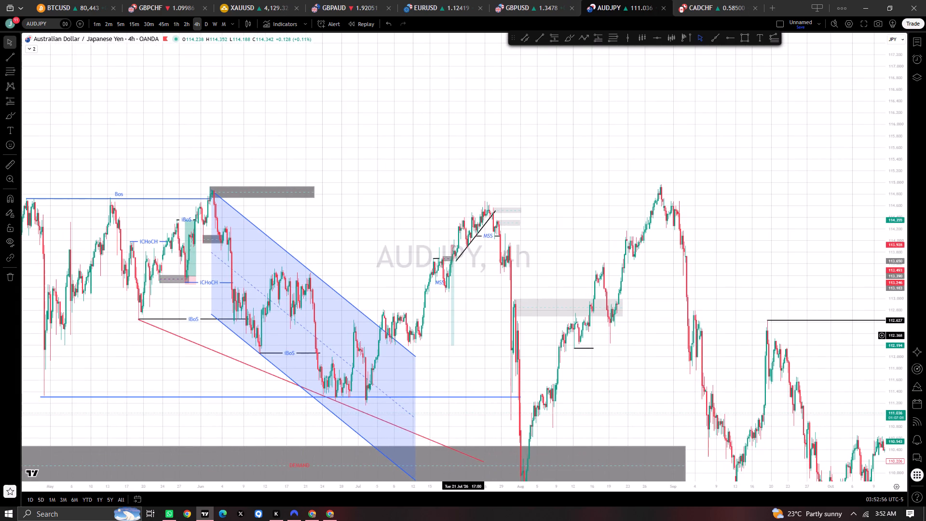
{"action": "left_click_drag", "start_coordinate": [463, 335], "coordinate": [464, 263]}
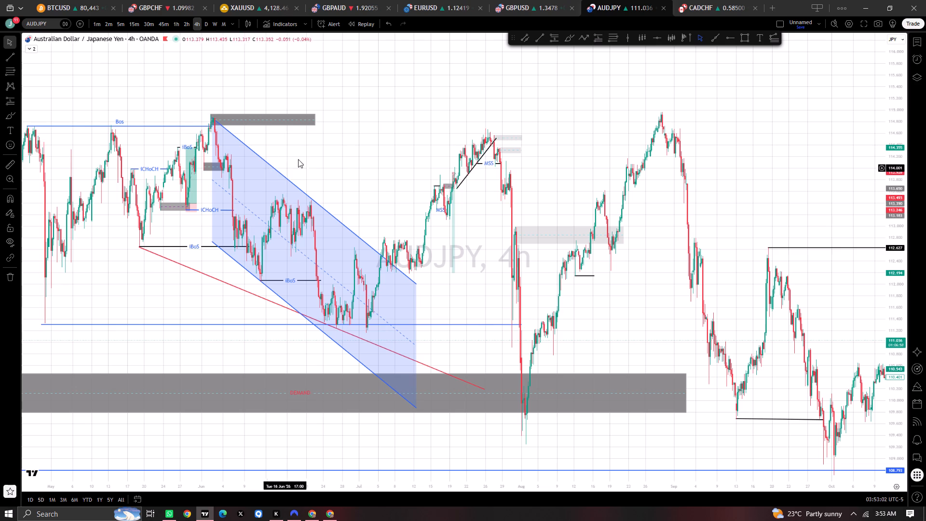
{"action": "left_click_drag", "start_coordinate": [315, 120], "coordinate": [339, 118]}
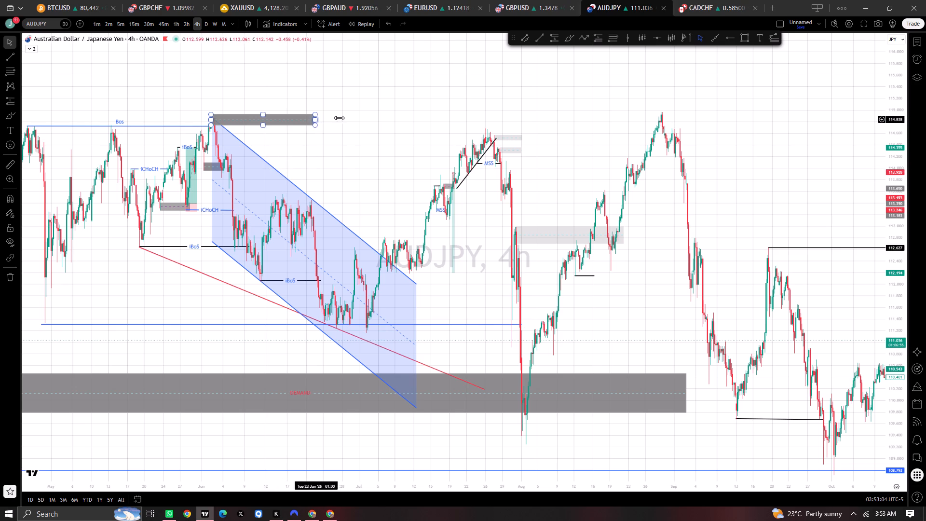
{"action": "left_click_drag", "start_coordinate": [339, 118], "coordinate": [589, 152]}
{"action": "left_click", "coordinate": [521, 172]}
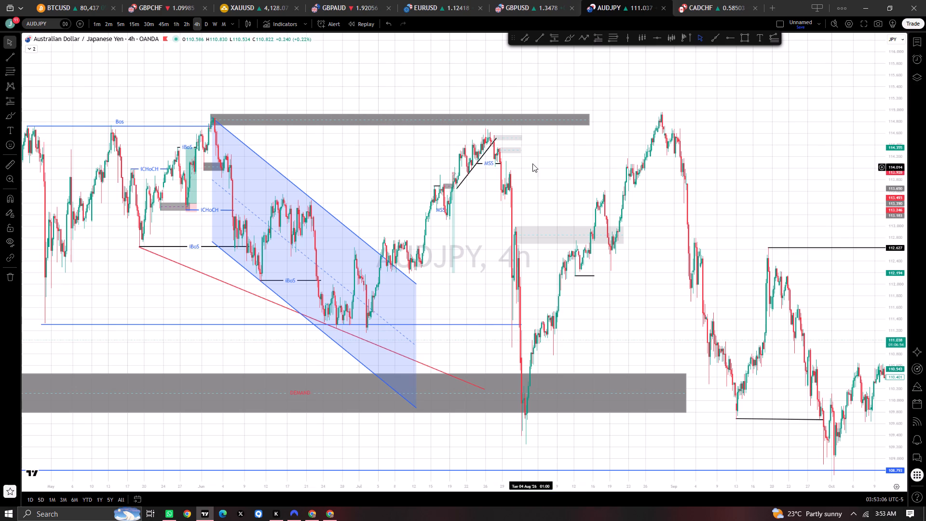
{"action": "left_click_drag", "start_coordinate": [588, 126], "coordinate": [588, 135]}
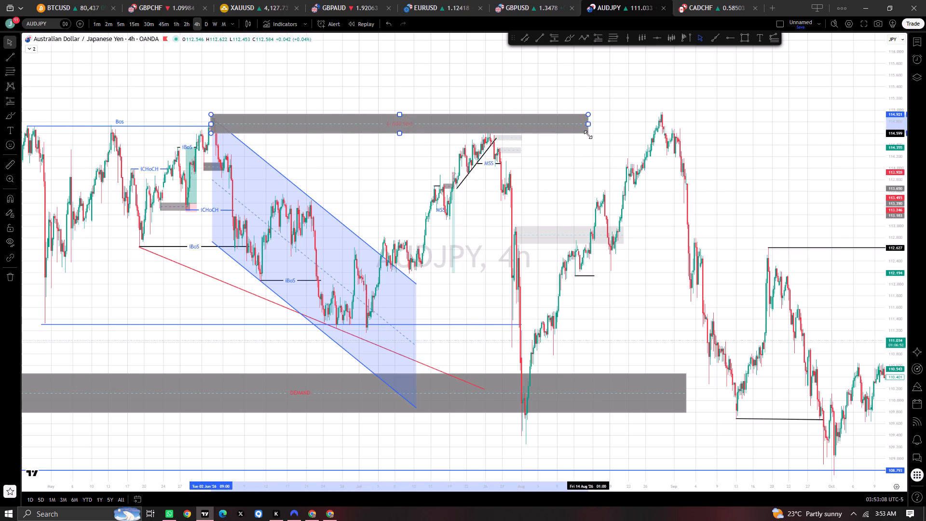
{"action": "left_click_drag", "start_coordinate": [588, 135], "coordinate": [585, 137]}
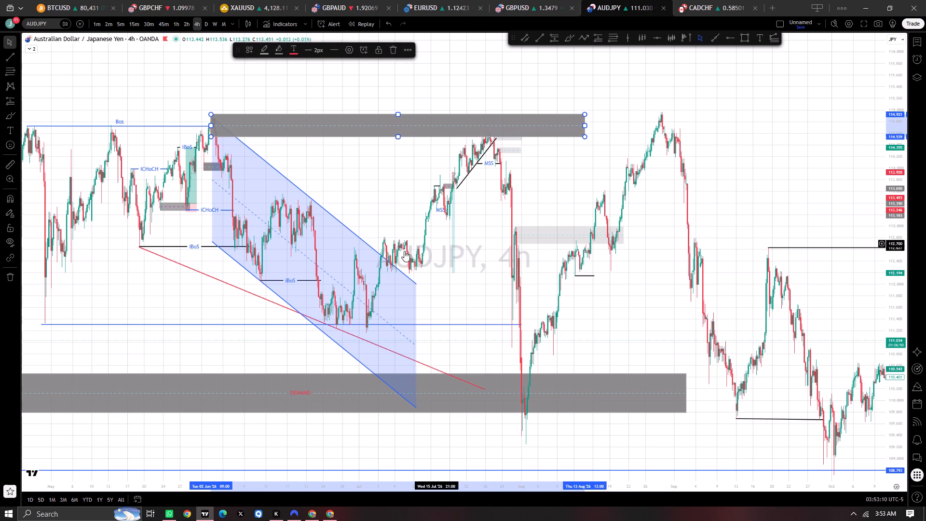
{"action": "left_click", "coordinate": [195, 297]}
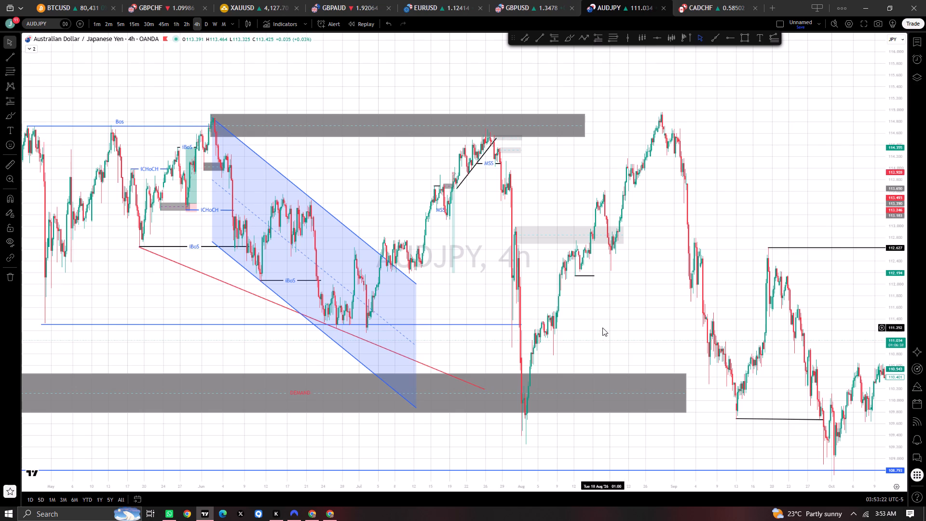
Delete the red descending trend line that starts at the May low and crosses the blue channel on AUDJPY.
{"action": "left_click_drag", "start_coordinate": [601, 329], "coordinate": [477, 318]}
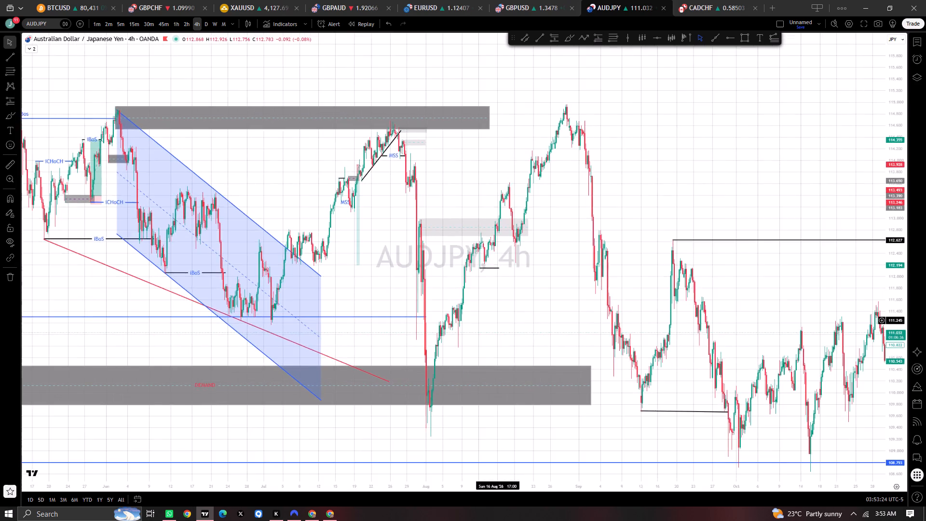
{"action": "left_click_drag", "start_coordinate": [477, 318], "coordinate": [311, 306]}
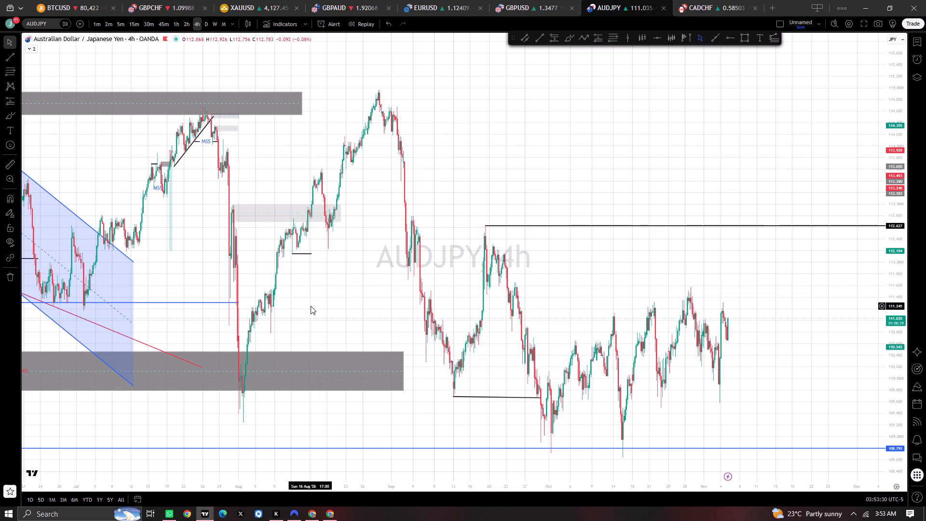
{"action": "left_click", "coordinate": [337, 307]}
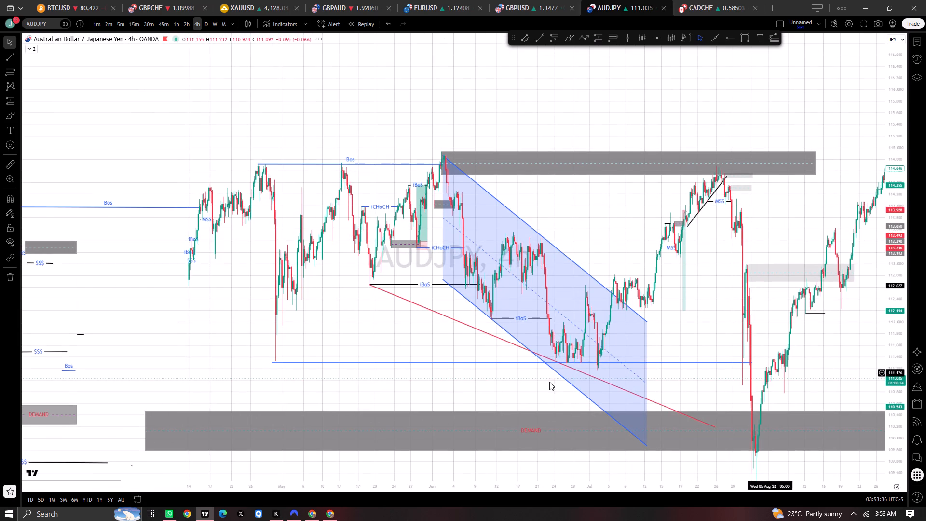
{"action": "left_click", "coordinate": [400, 299]}
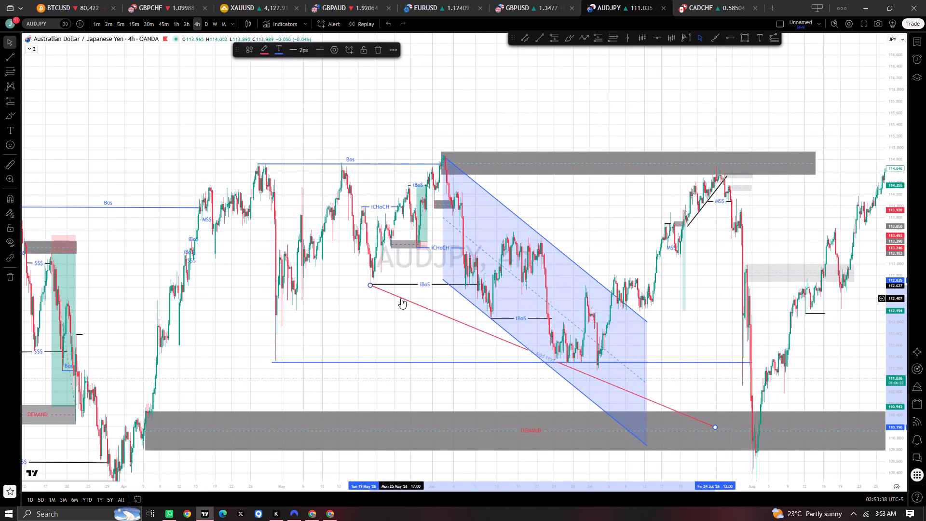
{"action": "key", "text": "BackSpace"}
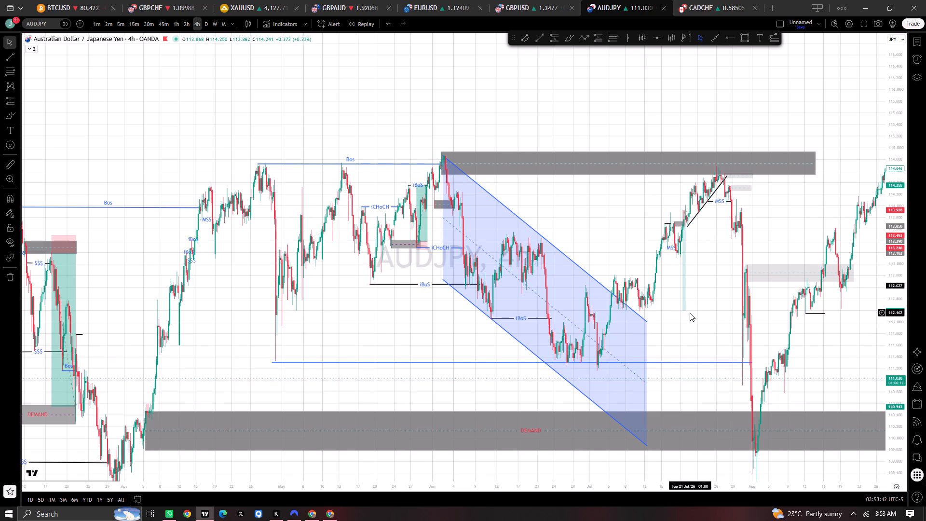
Check recent AUDJPY price action and switch the chart to the OANDA GBPCHF symbol.
{"action": "left_click_drag", "start_coordinate": [703, 324], "coordinate": [645, 328]}
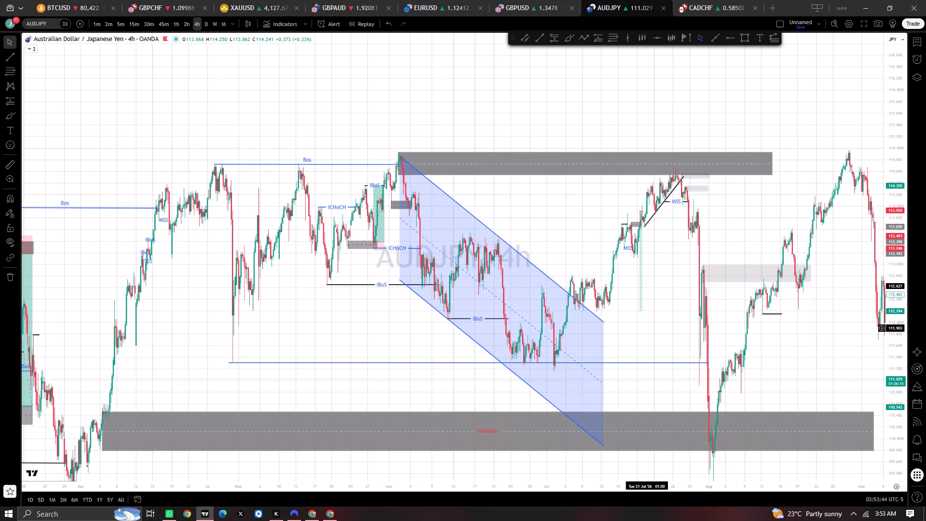
{"action": "left_click_drag", "start_coordinate": [645, 328], "coordinate": [168, 258]}
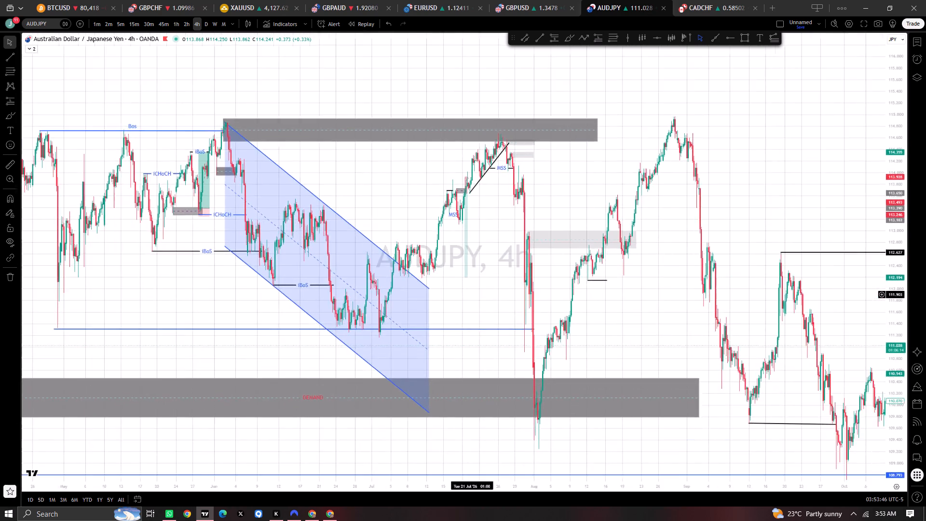
{"action": "left_click_drag", "start_coordinate": [168, 258], "coordinate": [150, 258]}
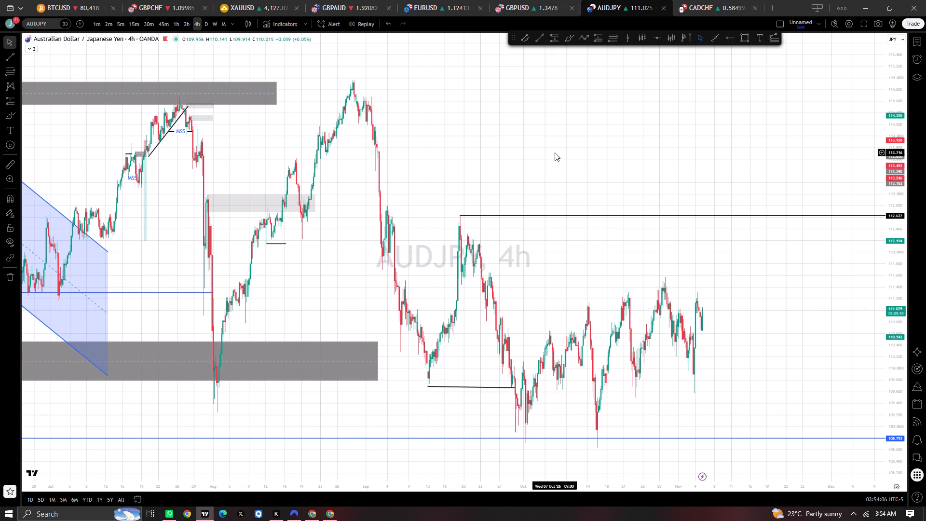
{"action": "left_click", "coordinate": [31, 36]}
{"action": "key", "text": "BackSpace"}
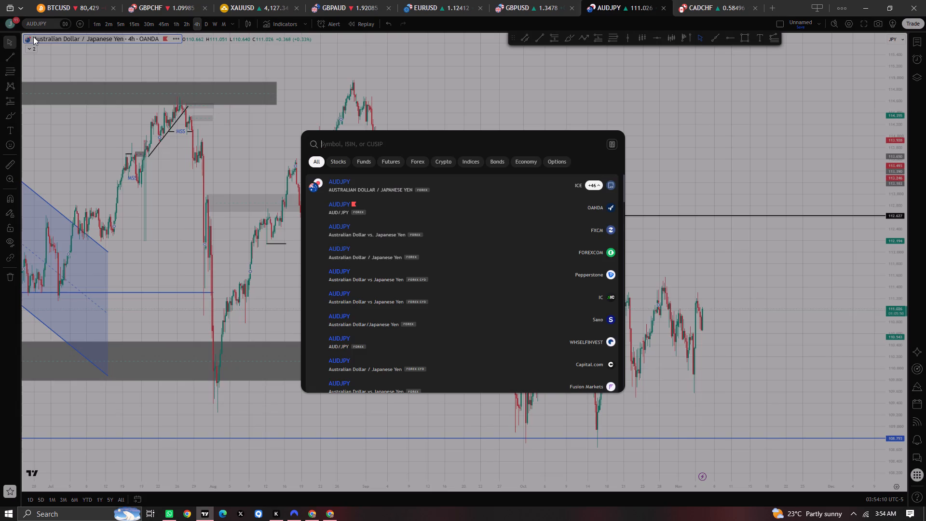
{"action": "scroll", "coordinate": [353, 290], "scroll_direction": "down", "scroll_amount": 6}
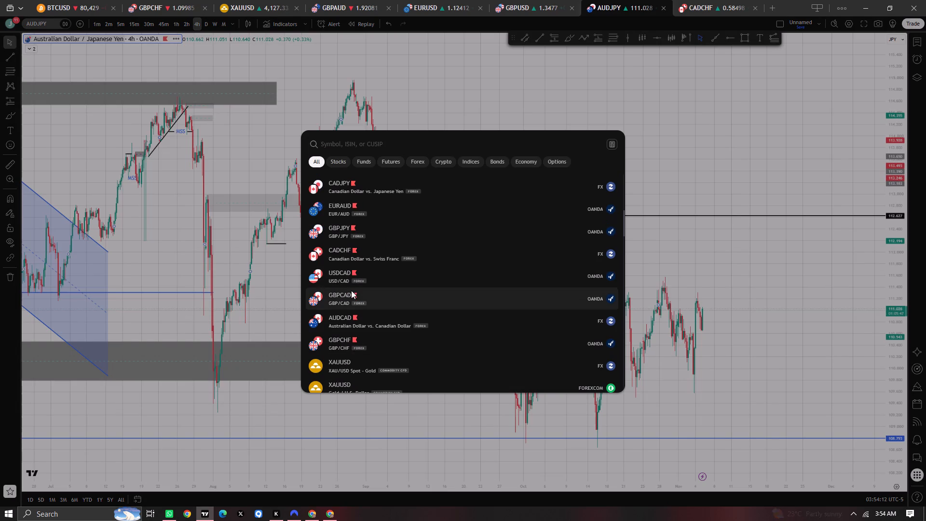
{"action": "left_click", "coordinate": [339, 341]}
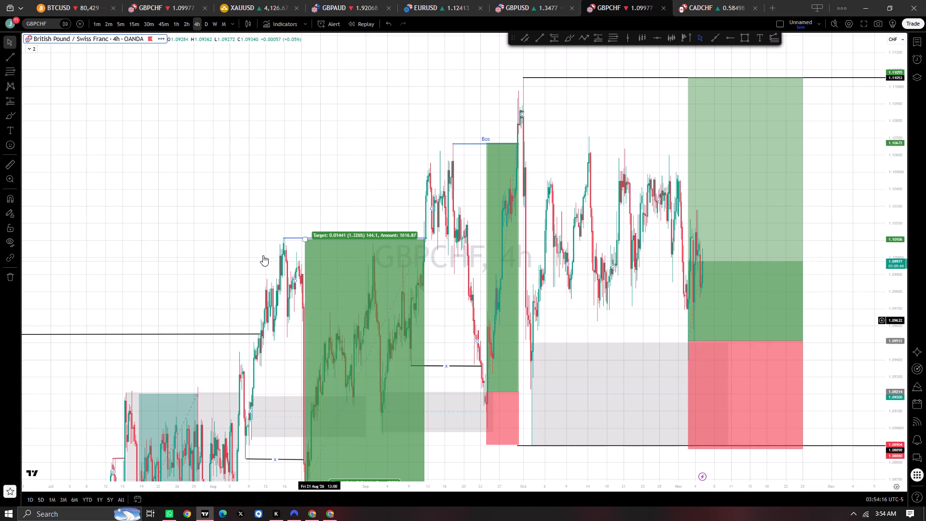
Switch the chart from GBPCHF to the AUDCAD symbol from FX.
{"action": "left_click", "coordinate": [40, 38]}
{"action": "key", "text": "BackSpace"}
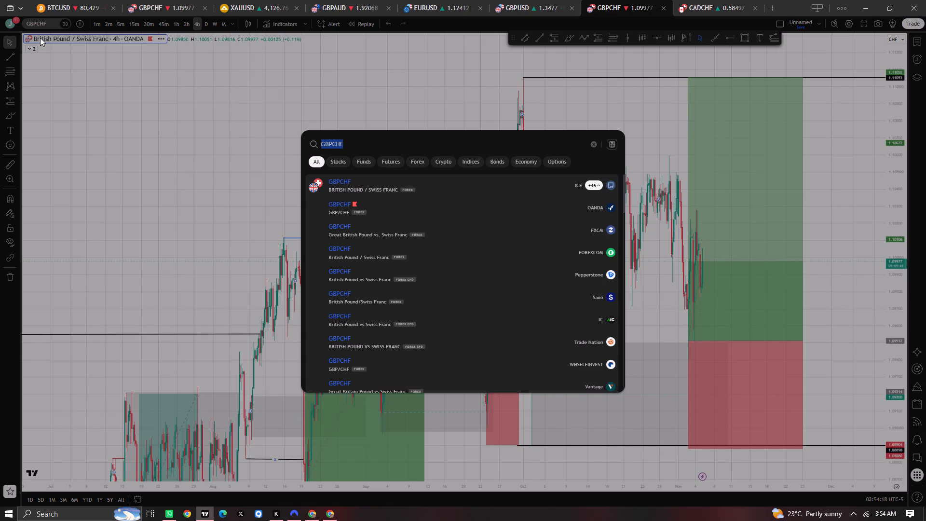
{"action": "scroll", "coordinate": [347, 349], "scroll_direction": "down", "scroll_amount": 5}
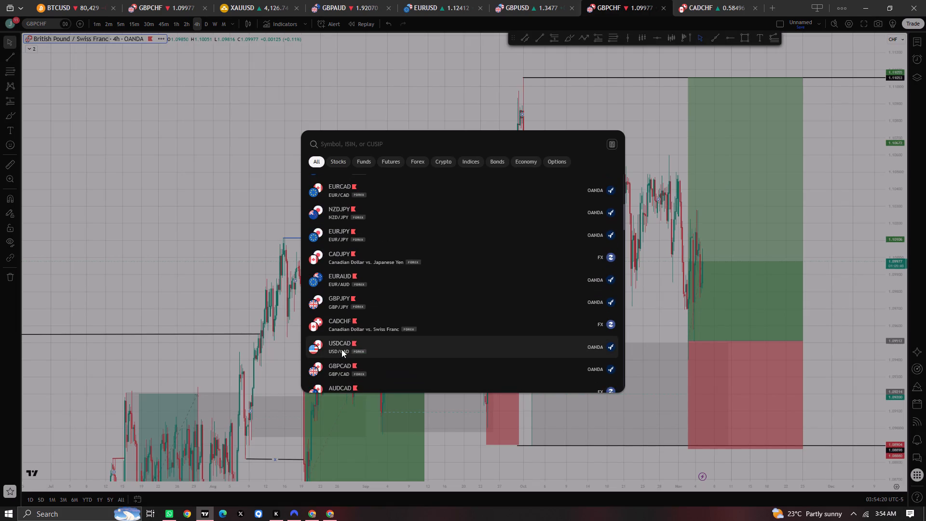
{"action": "scroll", "coordinate": [341, 349], "scroll_direction": "down", "scroll_amount": 4}
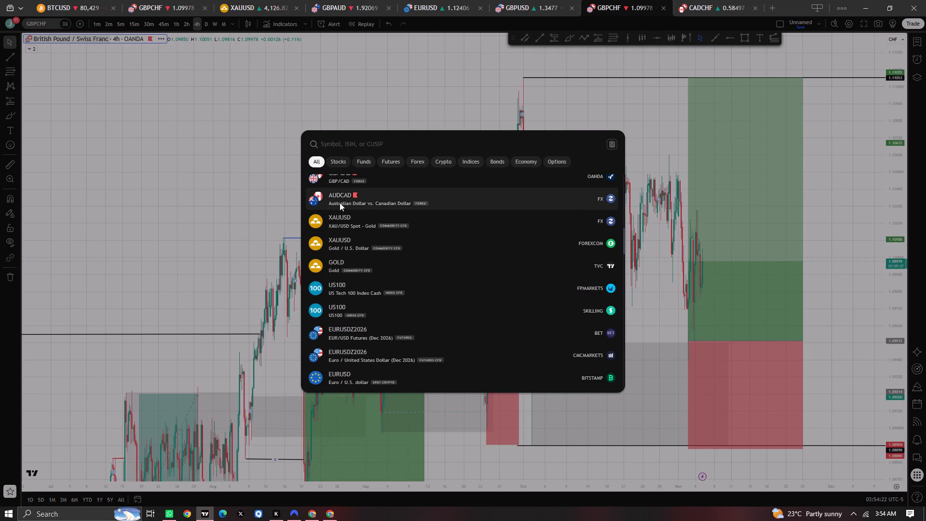
{"action": "left_click", "coordinate": [337, 196]}
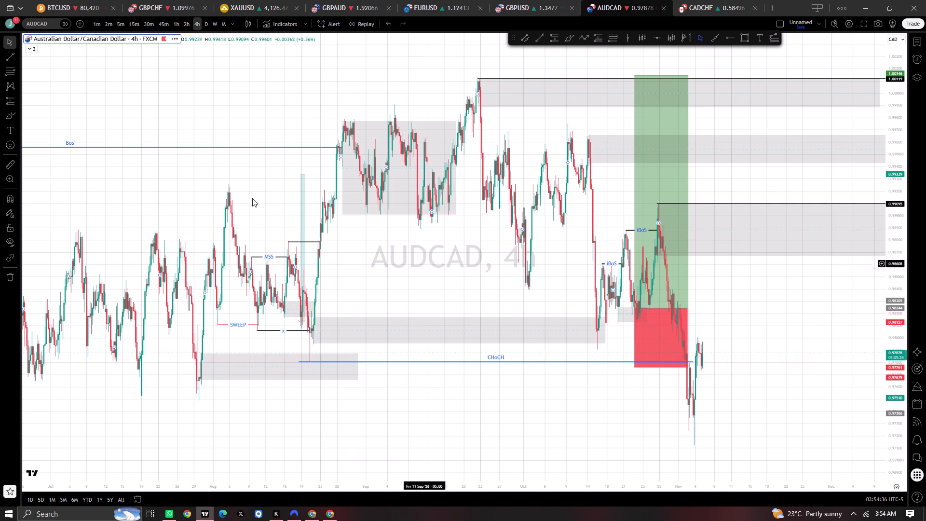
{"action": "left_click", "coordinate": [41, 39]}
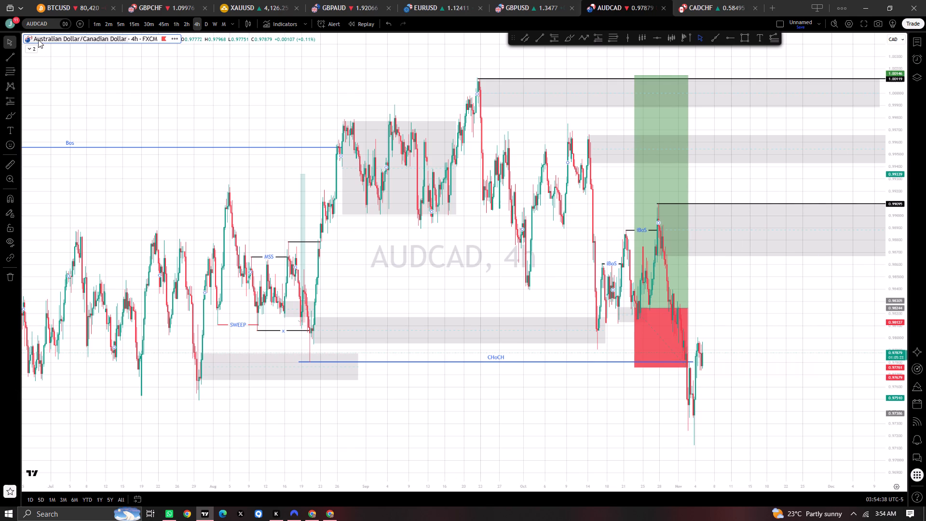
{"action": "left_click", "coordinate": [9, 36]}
Switch the chart from AUDCAD to the OANDA GBPCAD symbol.
{"action": "left_click", "coordinate": [184, 117]}
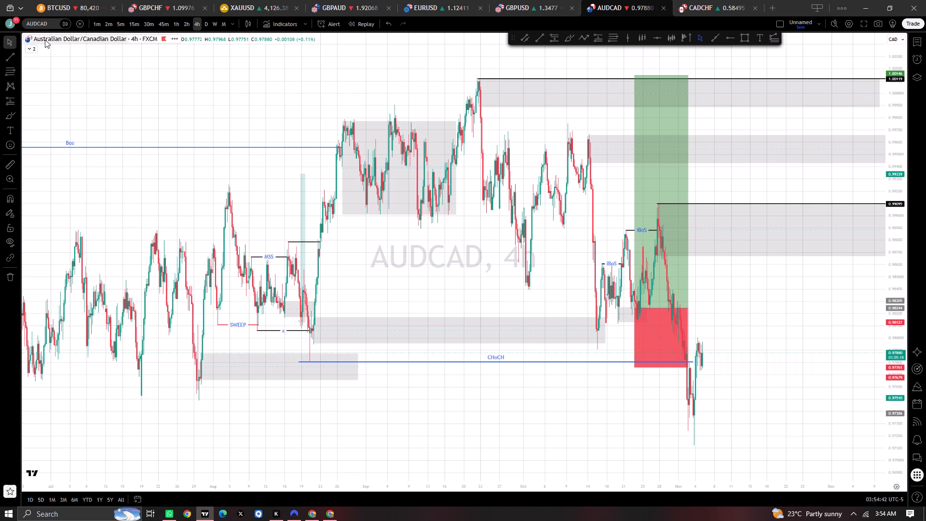
{"action": "left_click", "coordinate": [45, 40]}
{"action": "key", "text": "BackSpace"}
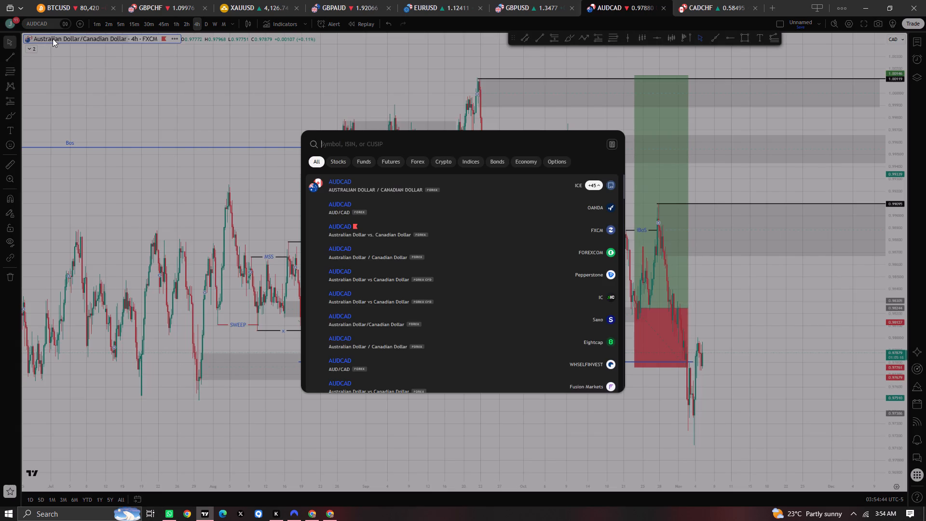
{"action": "scroll", "coordinate": [336, 308], "scroll_direction": "down", "scroll_amount": 6}
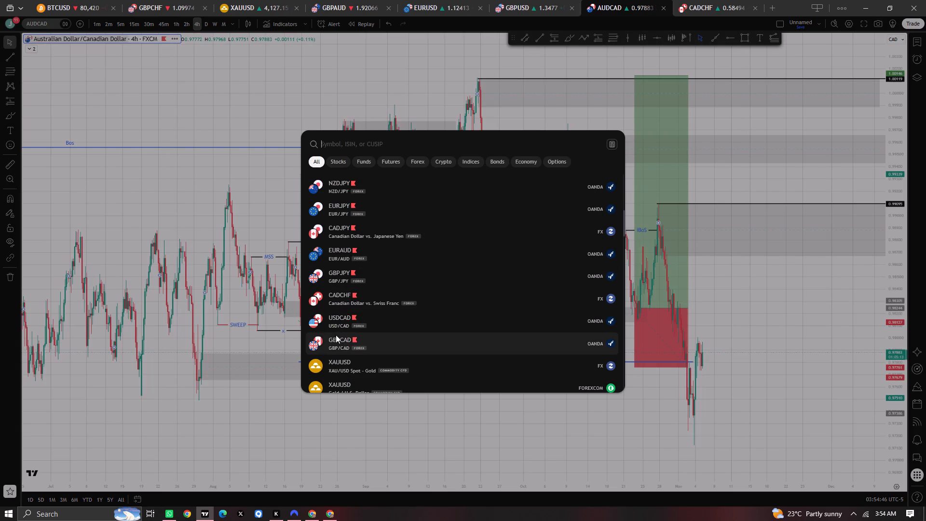
{"action": "left_click", "coordinate": [335, 338]}
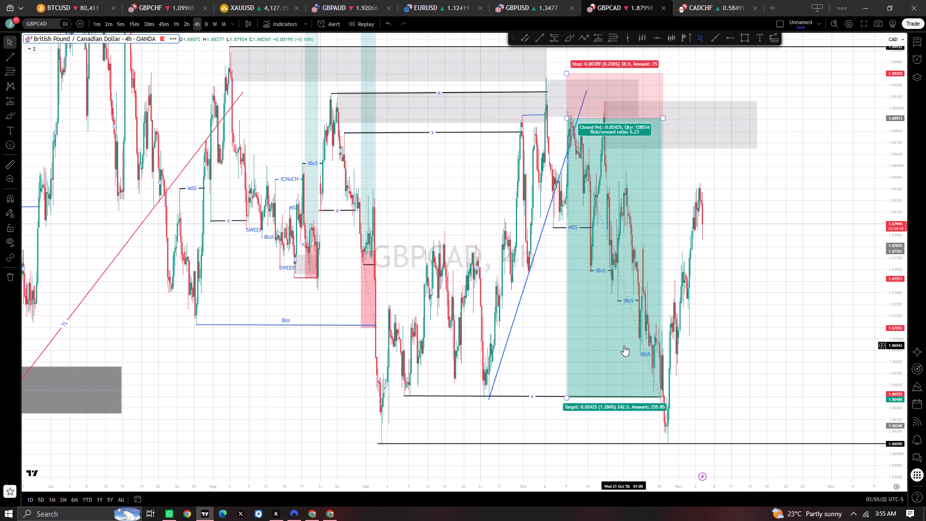
Switch the chart from GBPCAD to the OANDA USDCAD symbol.
{"action": "left_click", "coordinate": [41, 36]}
{"action": "key", "text": "BackSpace"}
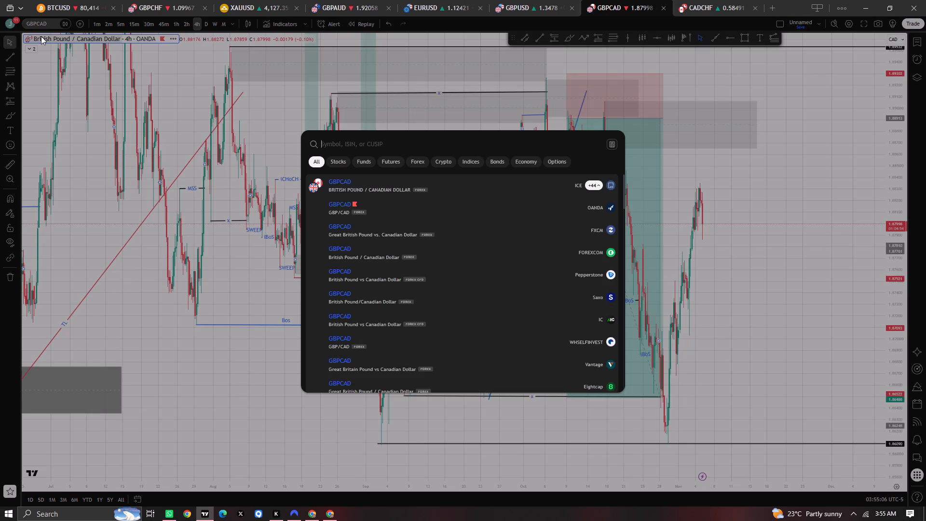
{"action": "scroll", "coordinate": [178, 151], "scroll_direction": "down", "scroll_amount": 1}
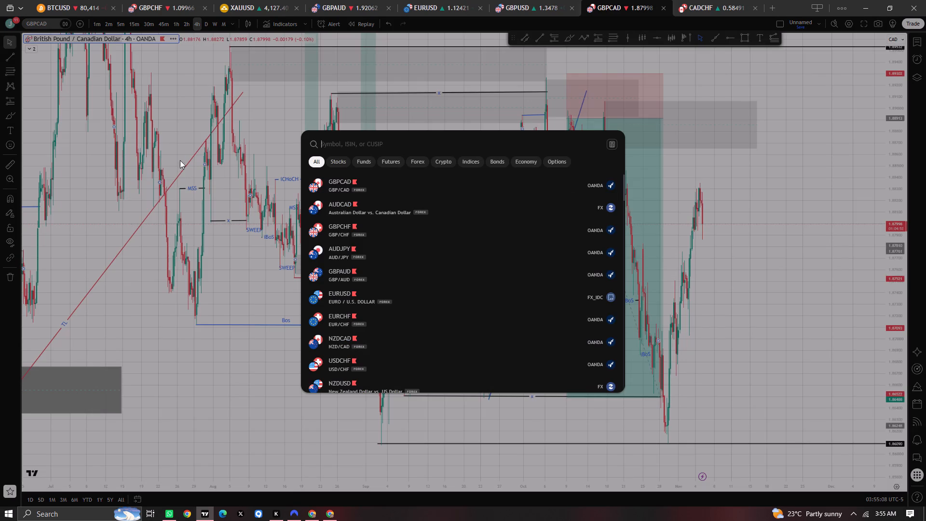
{"action": "scroll", "coordinate": [333, 255], "scroll_direction": "down", "scroll_amount": 7}
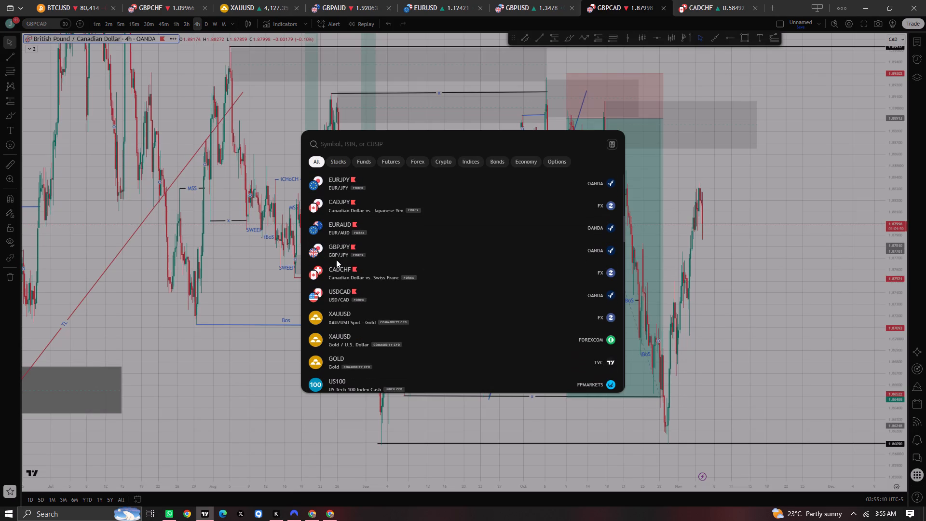
{"action": "left_click", "coordinate": [340, 290]}
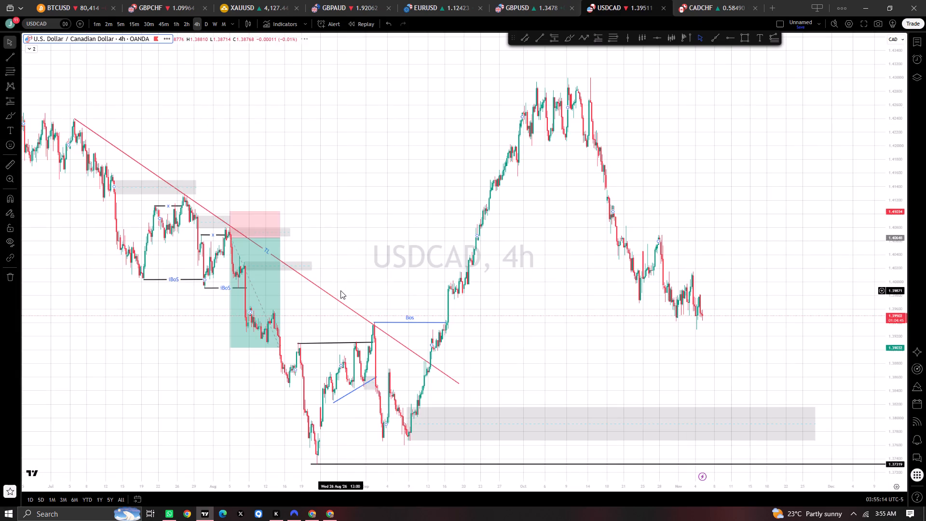
Switch the chart from USDCAD to the CADCHF symbol from FX.
{"action": "left_click", "coordinate": [45, 40]}
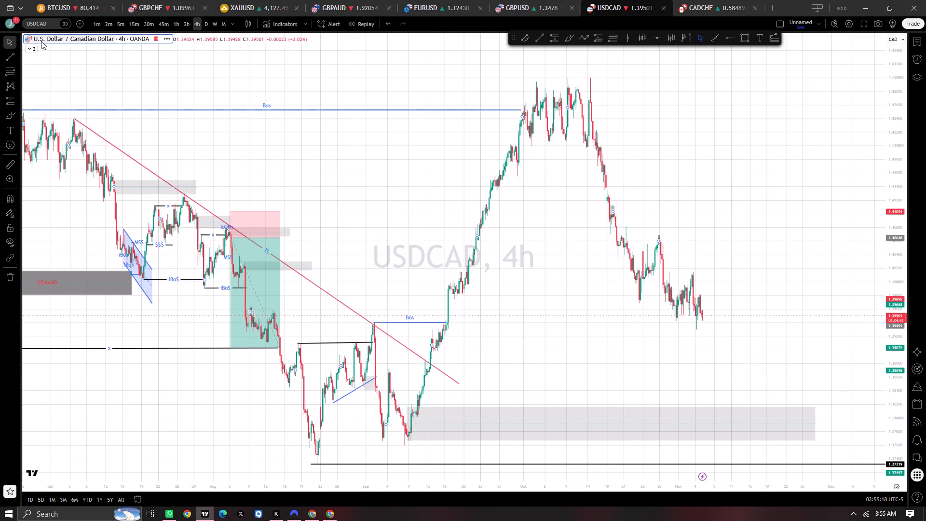
{"action": "left_click", "coordinate": [41, 41]}
{"action": "key", "text": "BackSpace"}
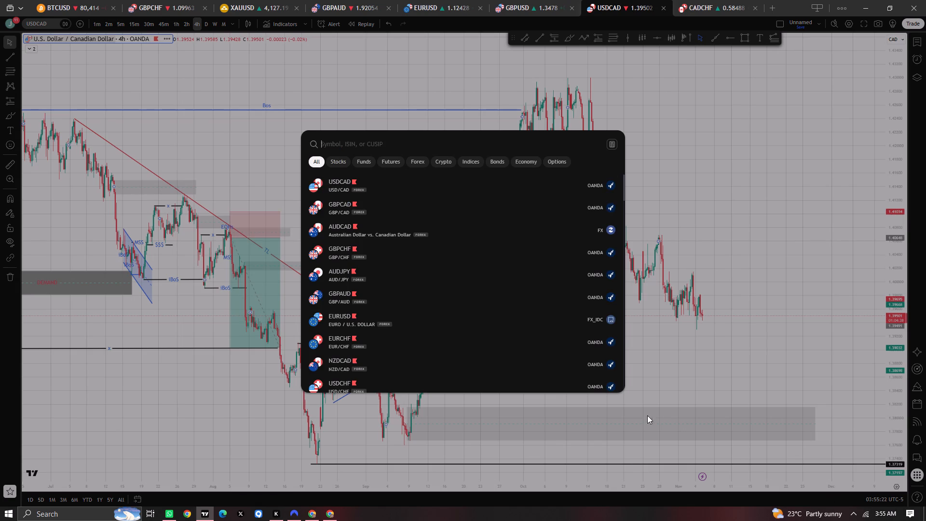
{"action": "scroll", "coordinate": [391, 310], "scroll_direction": "down", "scroll_amount": 5}
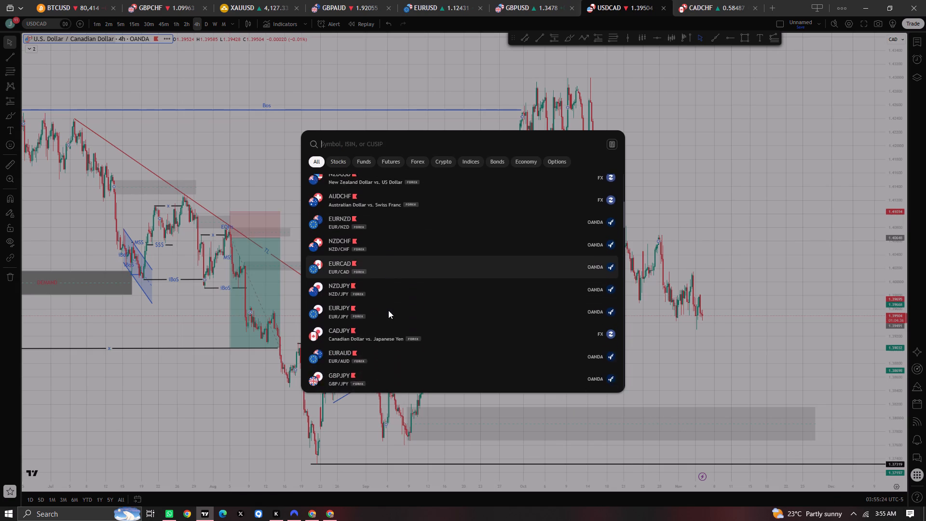
{"action": "scroll", "coordinate": [388, 310], "scroll_direction": "down", "scroll_amount": 1}
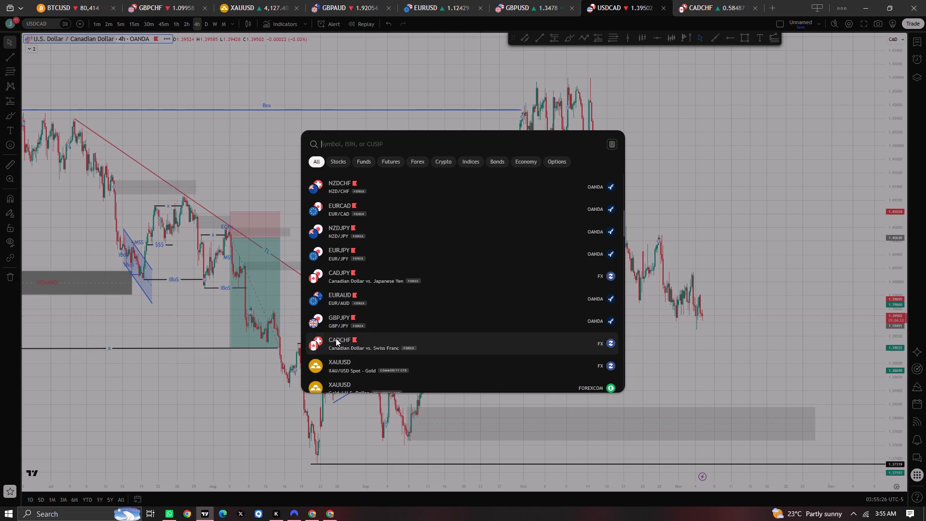
{"action": "left_click", "coordinate": [336, 338]}
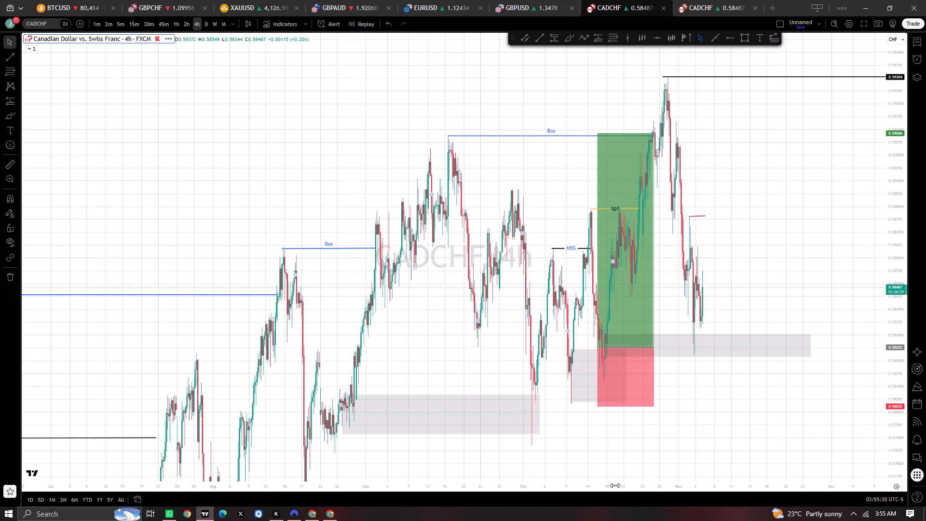
Check recent CADCHF price action at the default chart scale and switch the chart to the OANDA GBPJPY symbol.
{"action": "left_click", "coordinate": [486, 464]}
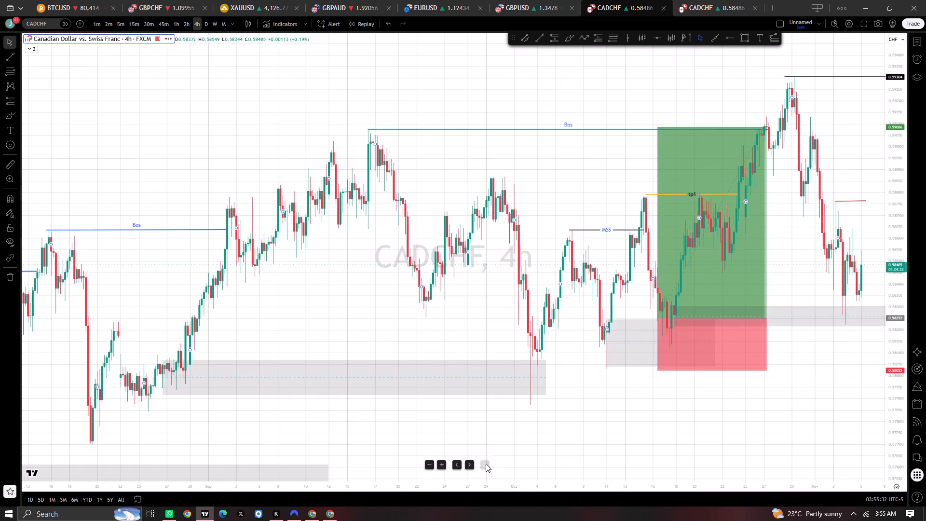
{"action": "left_click_drag", "start_coordinate": [569, 455], "coordinate": [465, 442]}
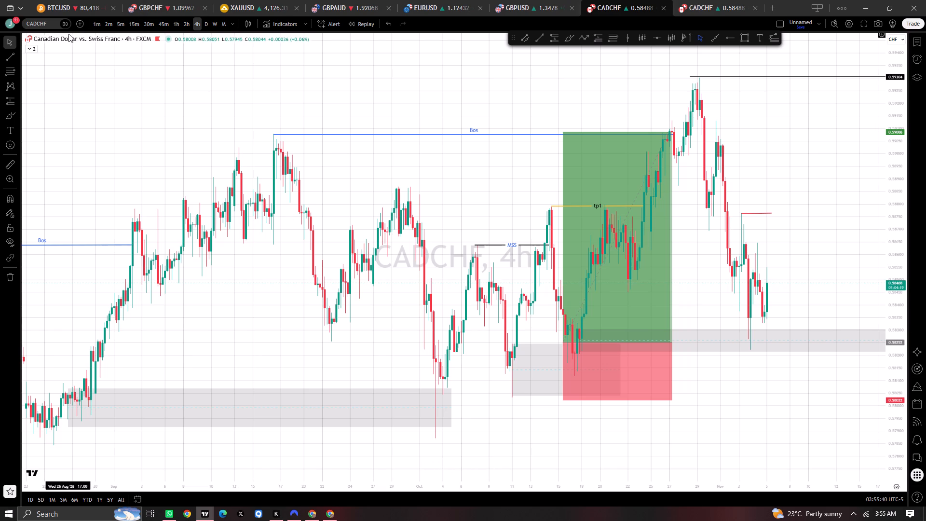
{"action": "left_click", "coordinate": [43, 38]}
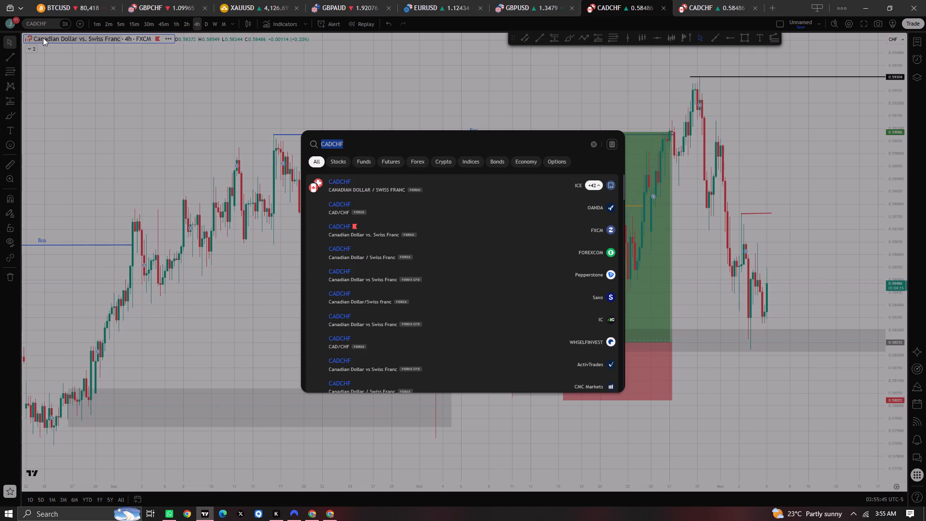
{"action": "key", "text": "BackSpace"}
{"action": "scroll", "coordinate": [421, 261], "scroll_direction": "down", "scroll_amount": 6}
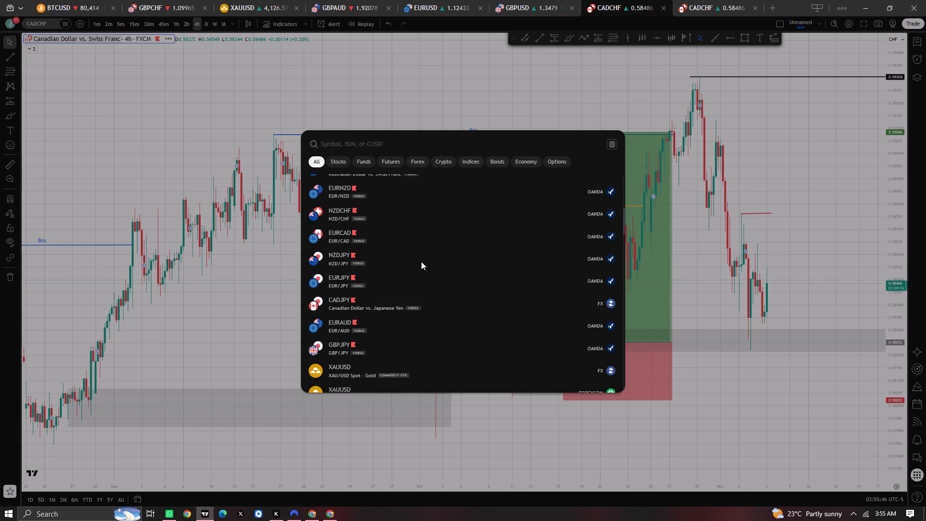
{"action": "left_click", "coordinate": [330, 340]}
{"action": "scroll", "coordinate": [330, 340], "scroll_direction": "down", "scroll_amount": 1}
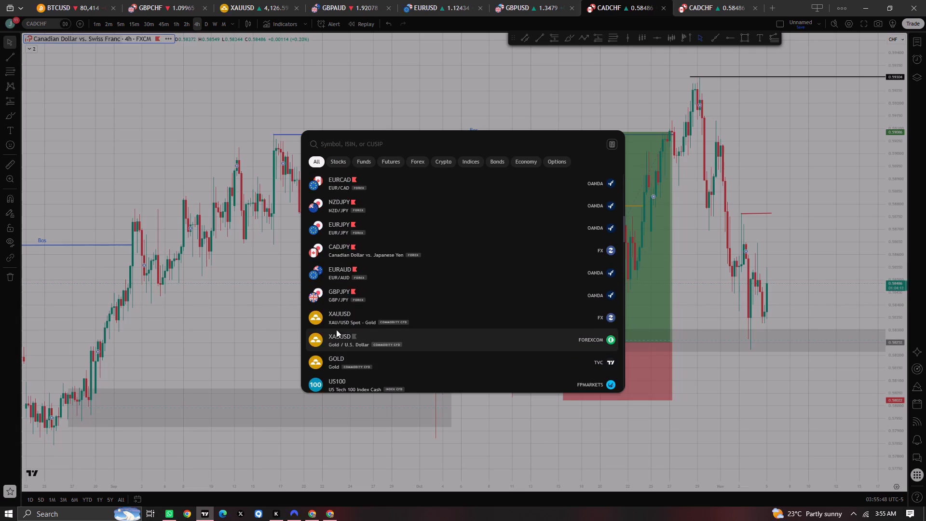
{"action": "left_click", "coordinate": [339, 294]}
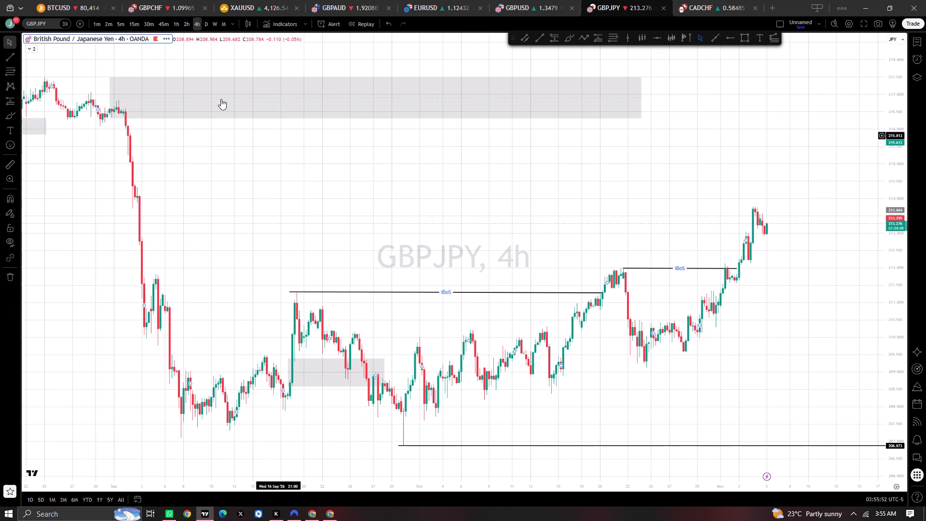
Switch the chart from GBPJPY to the OANDA EURAUD symbol.
{"action": "left_click", "coordinate": [50, 41]}
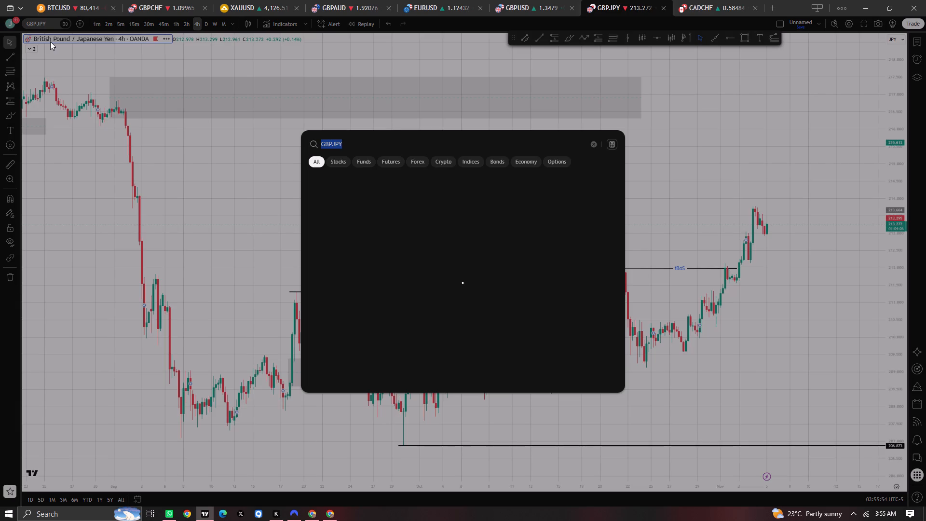
{"action": "key", "text": "BackSpace"}
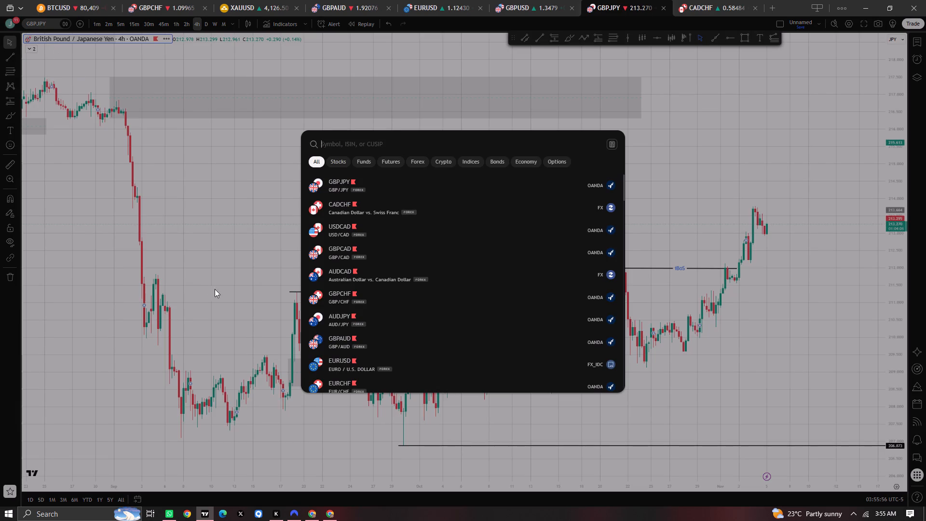
{"action": "scroll", "coordinate": [292, 295], "scroll_direction": "down", "scroll_amount": 6}
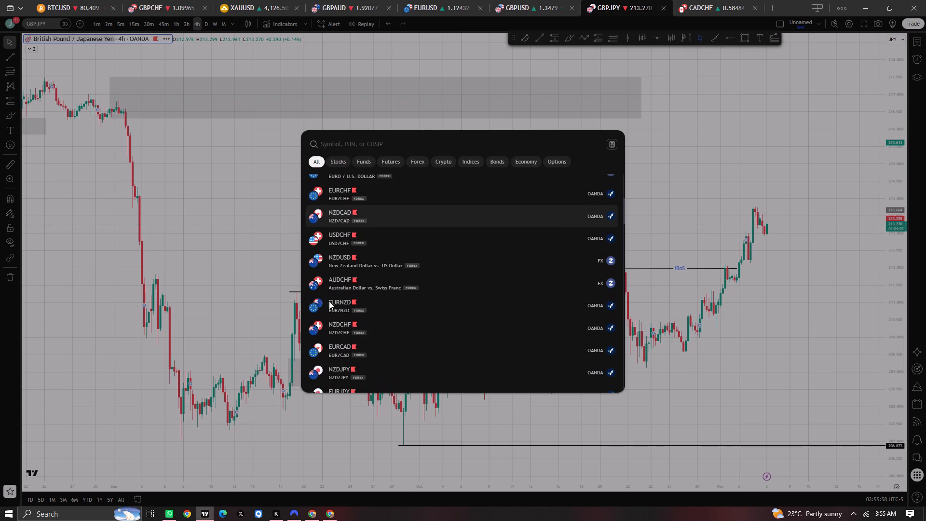
{"action": "scroll", "coordinate": [329, 301], "scroll_direction": "down", "scroll_amount": 2}
{"action": "left_click", "coordinate": [330, 343]}
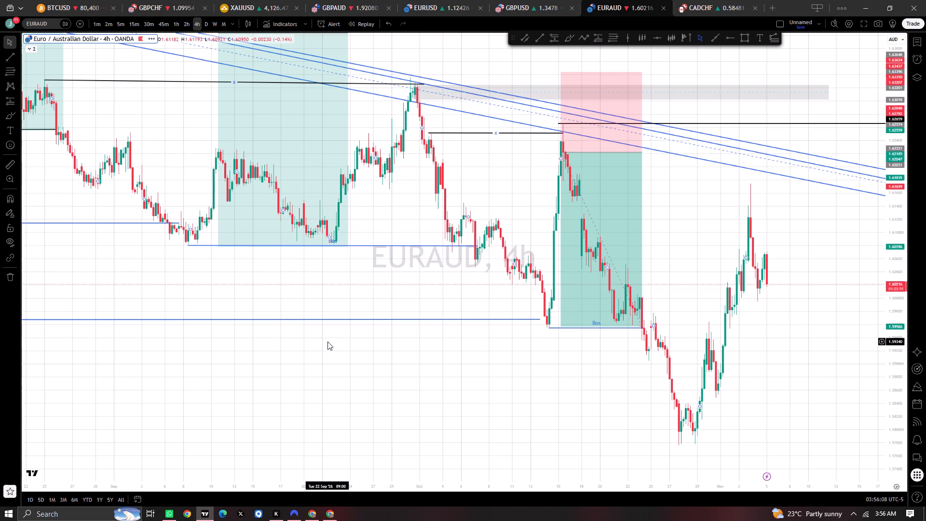
Nudge the target edge of the mid-October short position on EURAUD to about 1.5953, at the Bos line.
{"action": "left_click", "coordinate": [449, 439]}
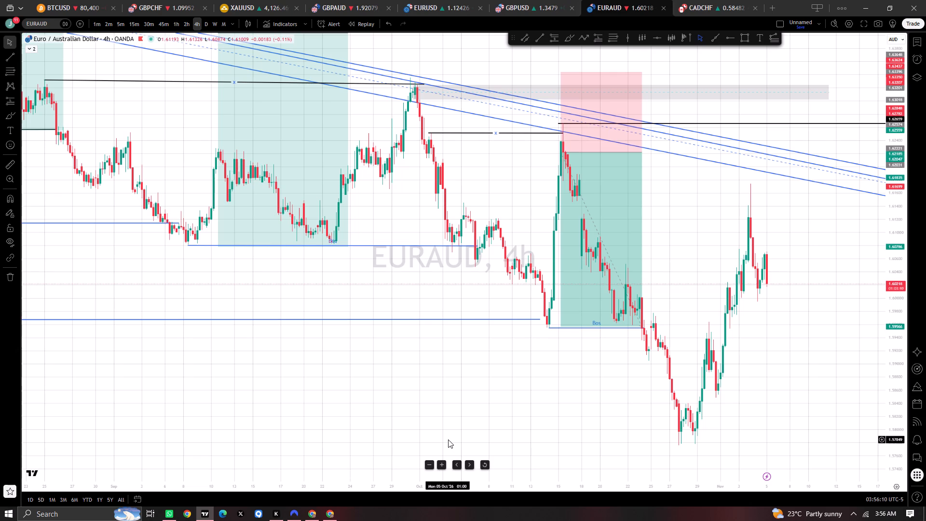
{"action": "left_click", "coordinate": [561, 329]}
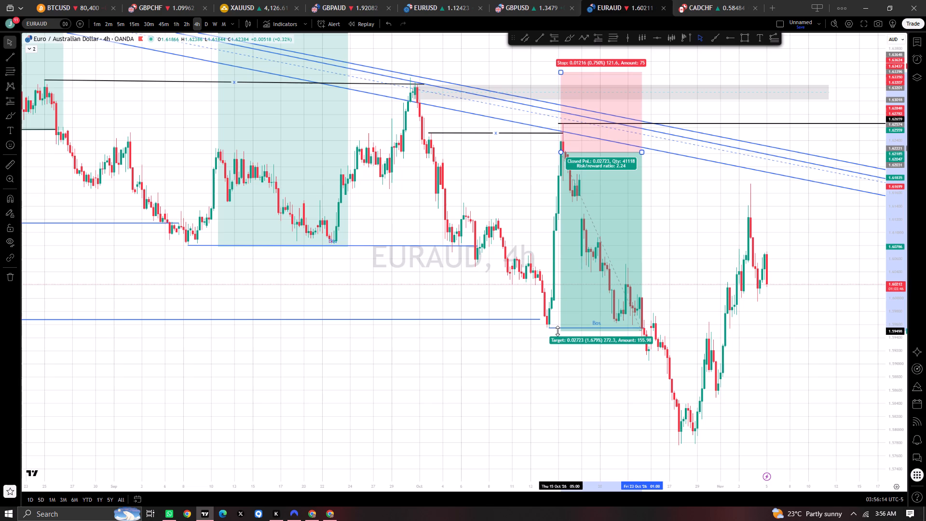
{"action": "left_click", "coordinate": [500, 383]}
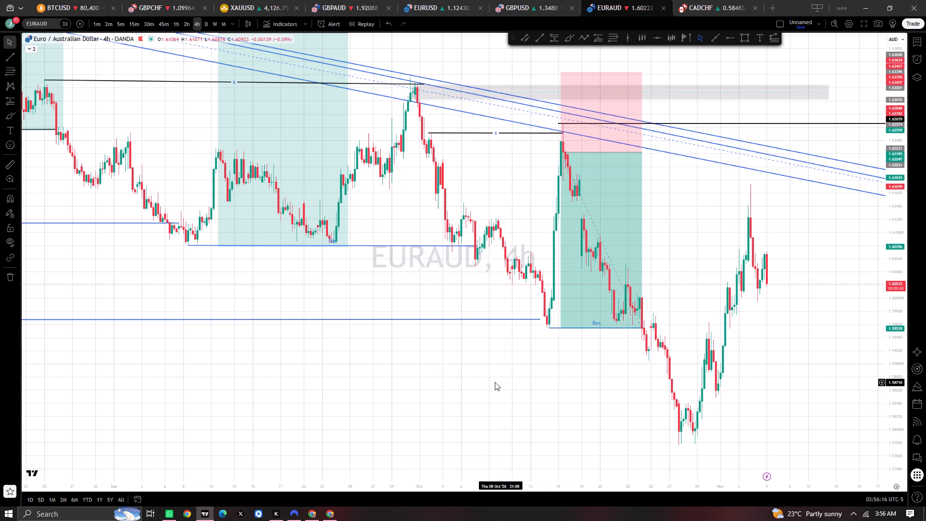
Switch the chart from EURAUD to the CADJPY symbol from FX.
{"action": "left_click", "coordinate": [38, 38]}
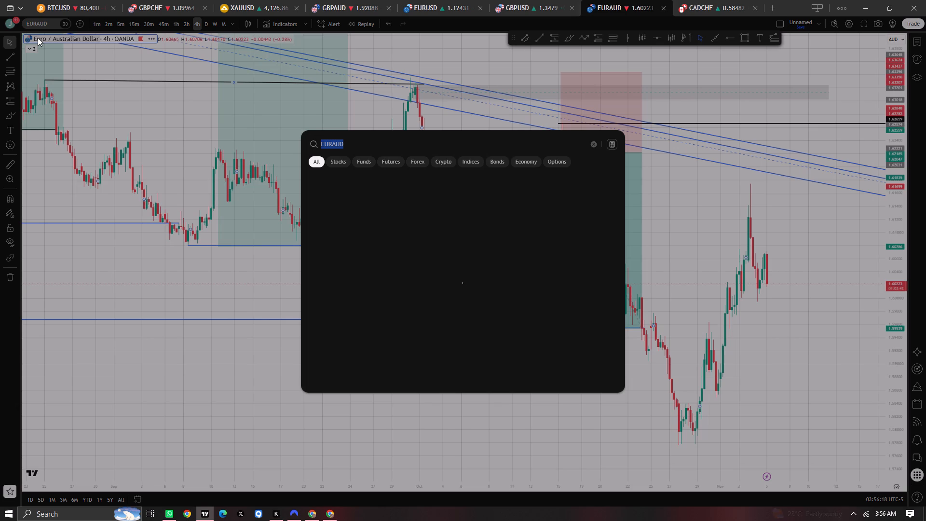
{"action": "key", "text": "BackSpace"}
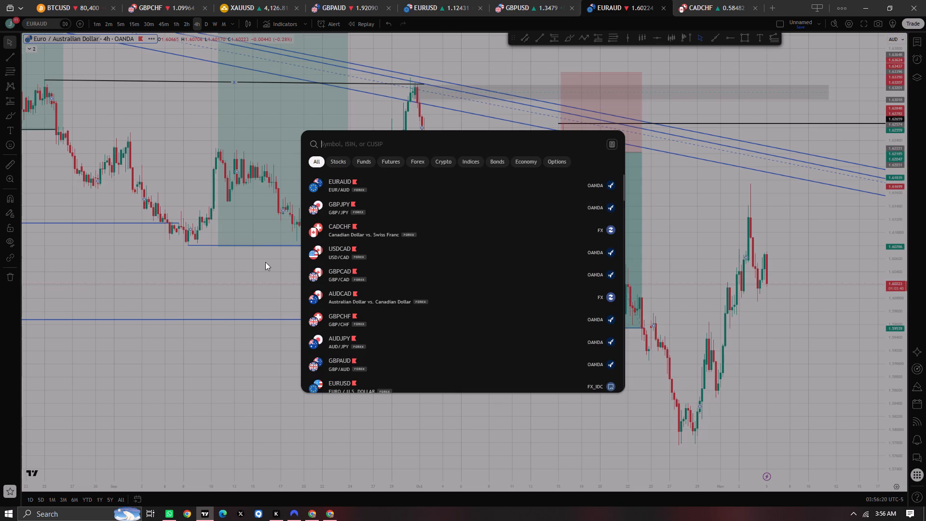
{"action": "scroll", "coordinate": [417, 306], "scroll_direction": "down", "scroll_amount": 6}
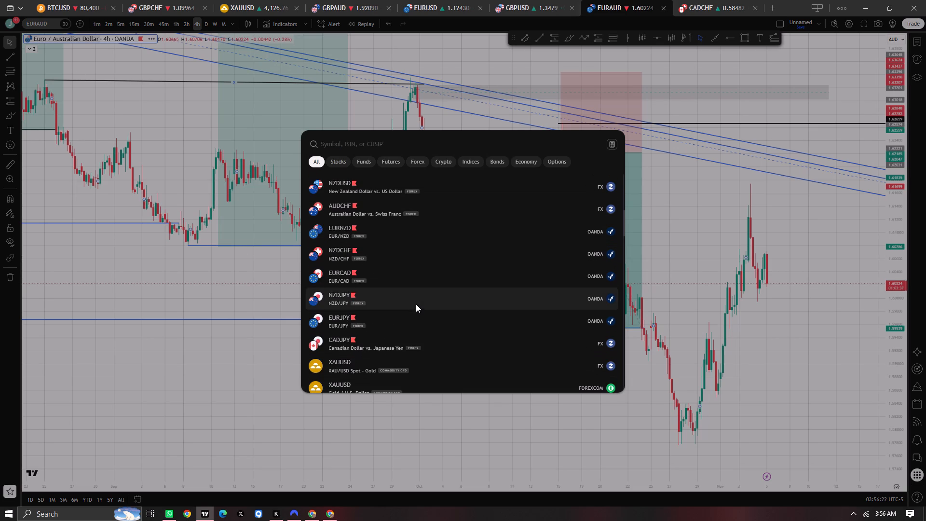
{"action": "left_click", "coordinate": [340, 340]}
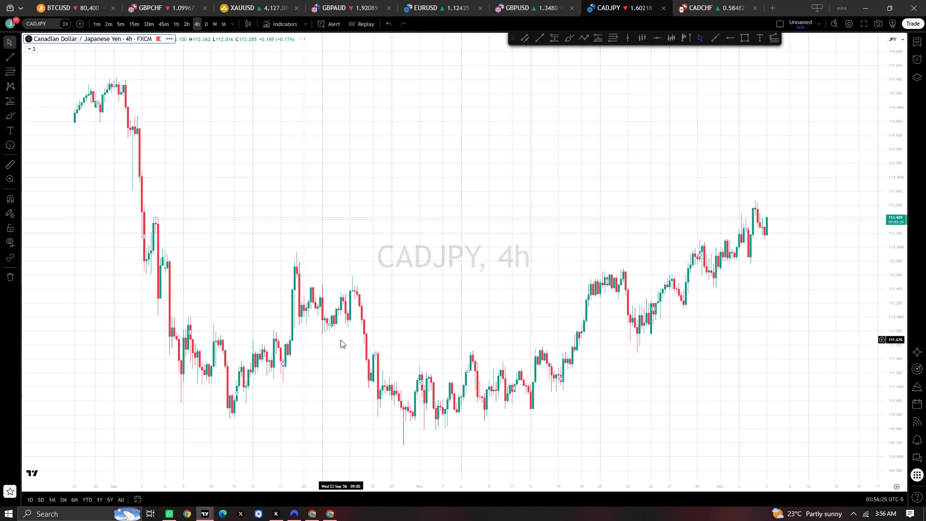
Switch the chart from CADJPY to the OANDA EURJPY symbol and check its recent price action.
{"action": "left_click", "coordinate": [55, 37]}
{"action": "key", "text": "BackSpace"}
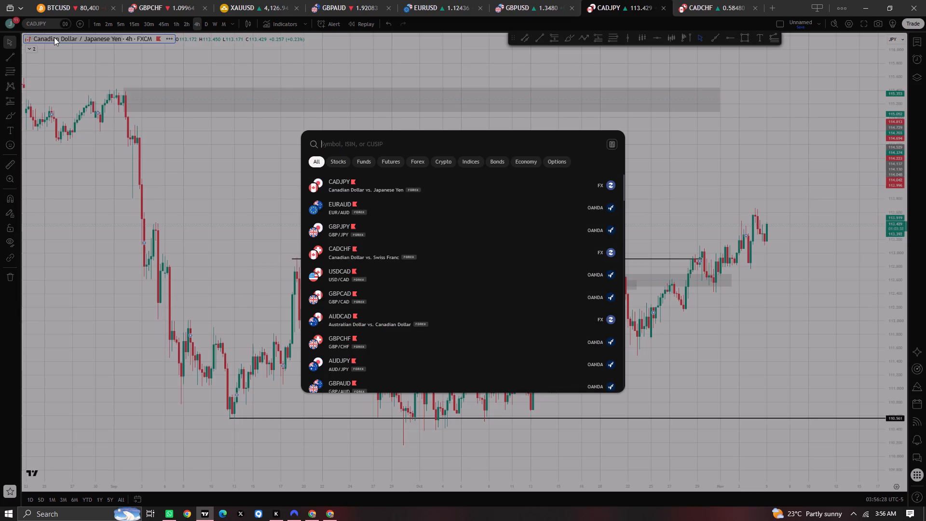
{"action": "scroll", "coordinate": [394, 341], "scroll_direction": "down", "scroll_amount": 5}
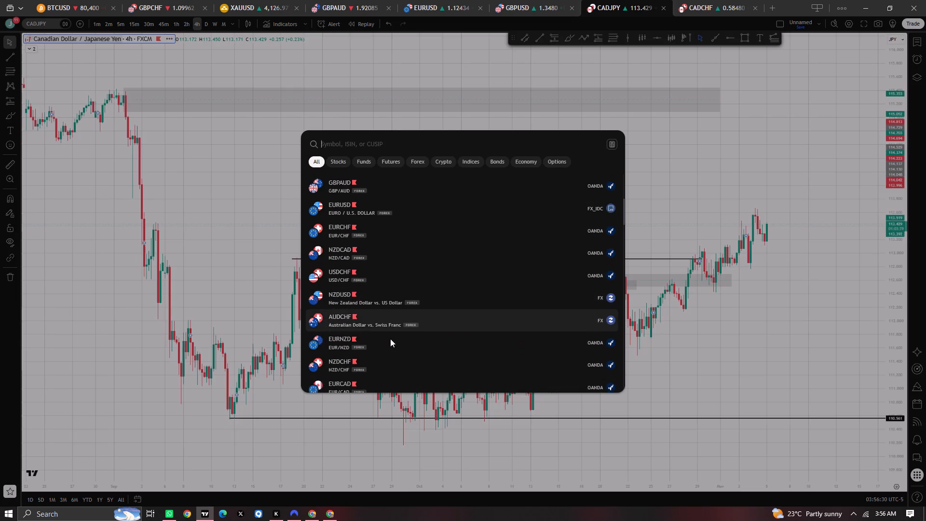
{"action": "scroll", "coordinate": [390, 339], "scroll_direction": "down", "scroll_amount": 3}
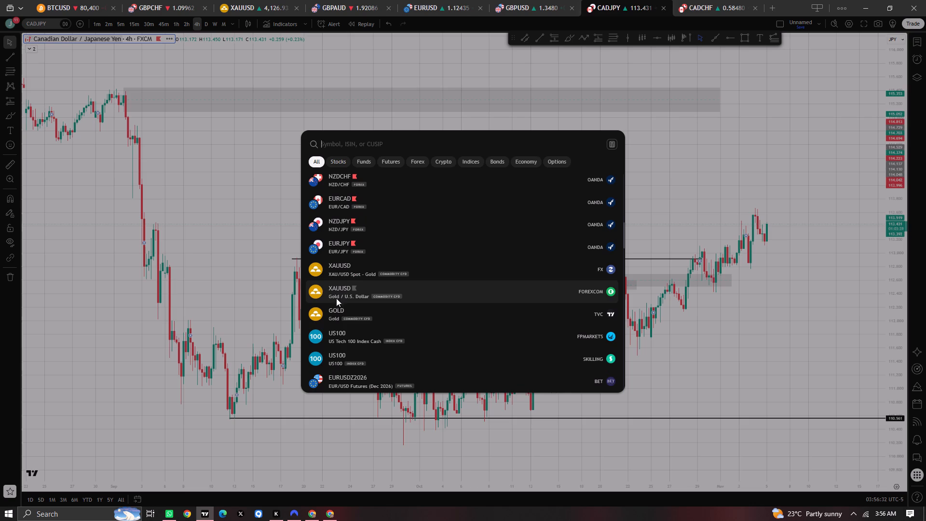
{"action": "left_click", "coordinate": [336, 248]}
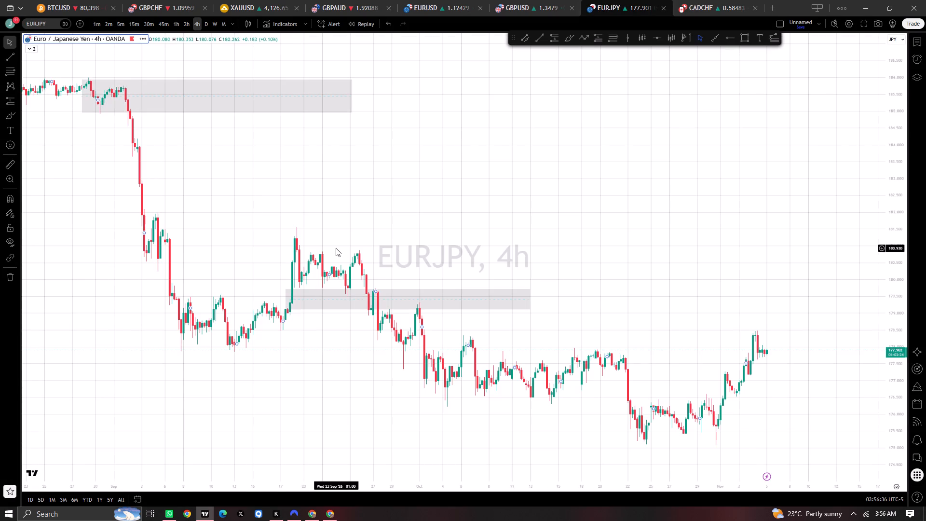
{"action": "left_click_drag", "start_coordinate": [630, 298], "coordinate": [631, 300]}
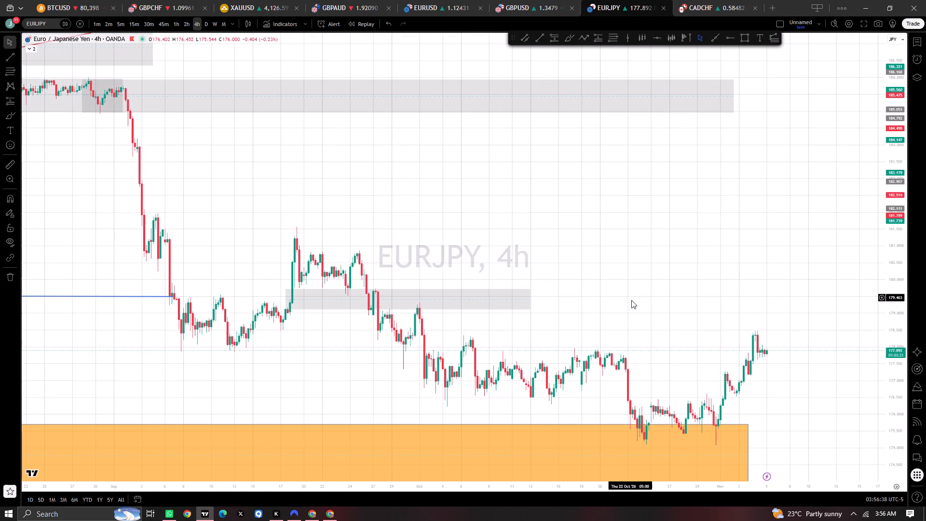
Examine EURJPY's recent price action against the grey zones, the Bos line and the earlier June to August structure.
{"action": "left_click_drag", "start_coordinate": [631, 300], "coordinate": [538, 283]}
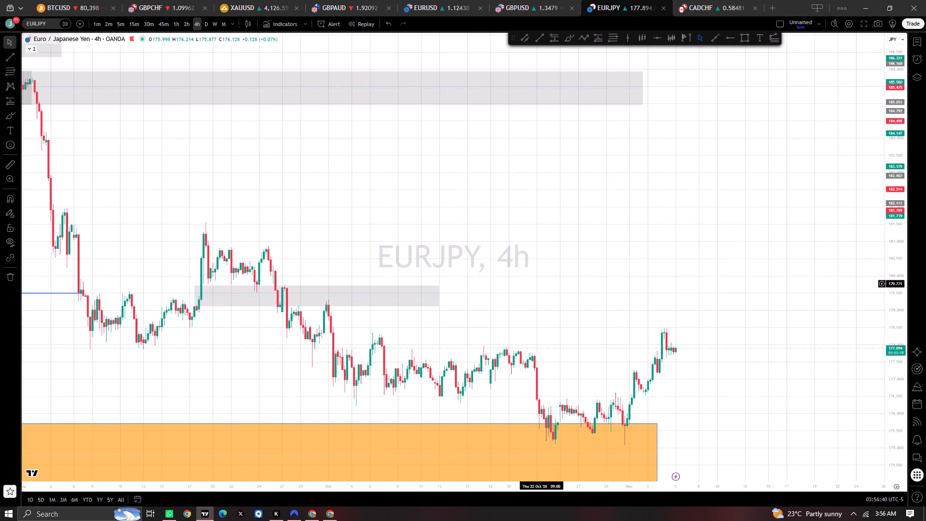
{"action": "left_click_drag", "start_coordinate": [538, 283], "coordinate": [497, 287]}
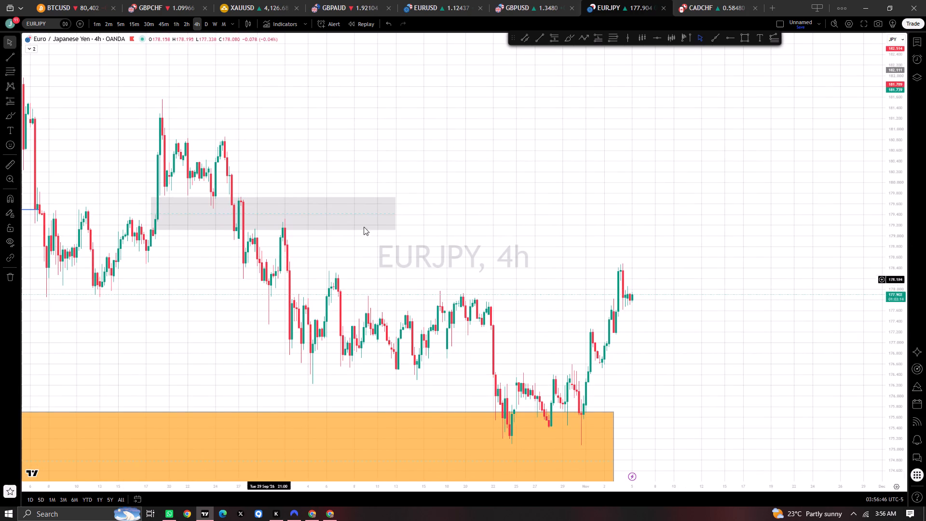
{"action": "scroll", "coordinate": [206, 322], "scroll_direction": "down", "scroll_amount": 5}
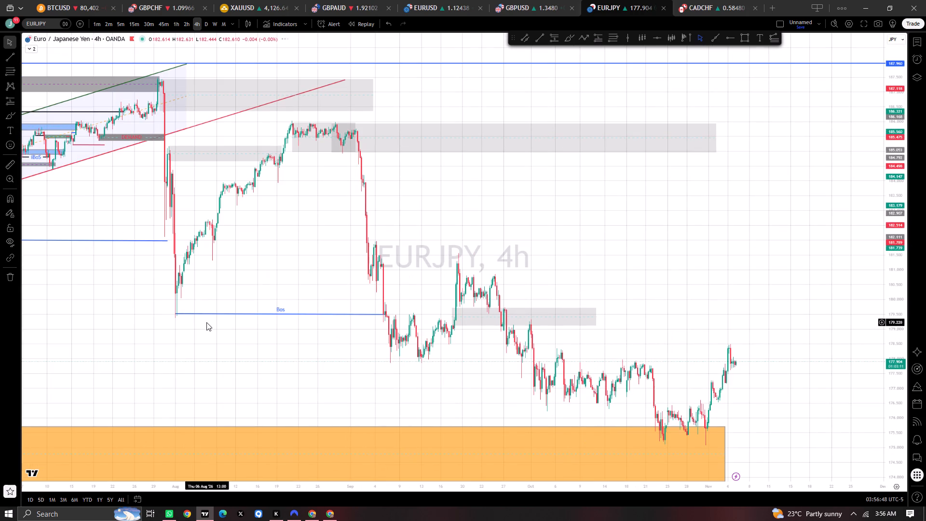
{"action": "scroll", "coordinate": [207, 328], "scroll_direction": "down", "scroll_amount": 4}
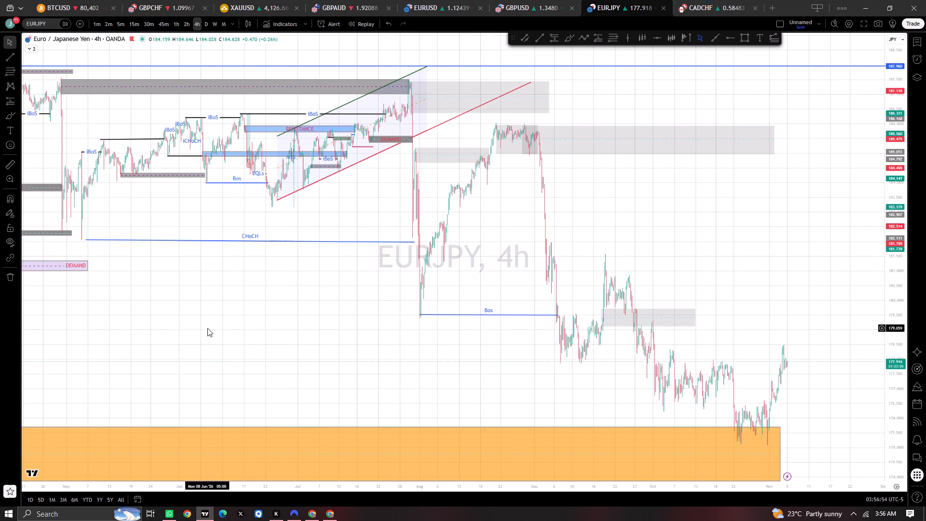
{"action": "scroll", "coordinate": [207, 328], "scroll_direction": "up", "scroll_amount": 4}
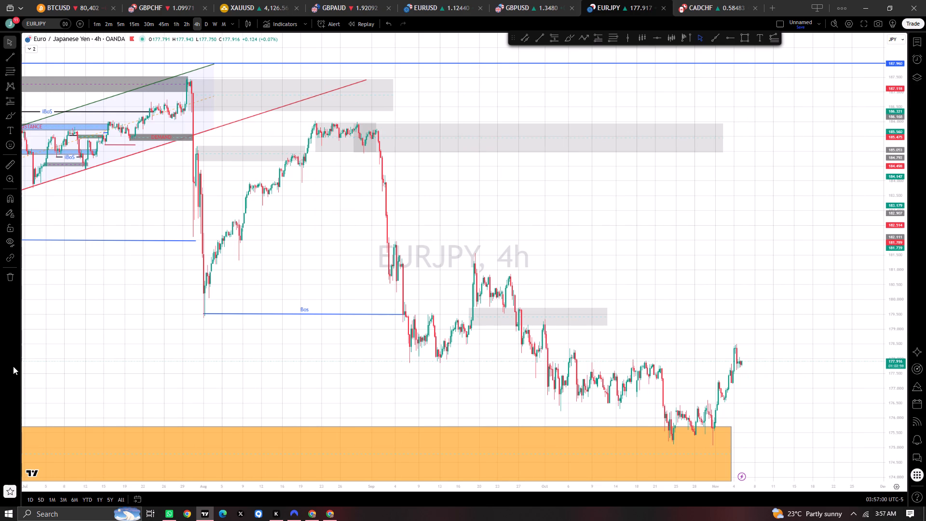
Switch the chart from EURJPY to the flagged OANDA NZDJPY symbol to review it.
{"action": "left_click", "coordinate": [41, 37]}
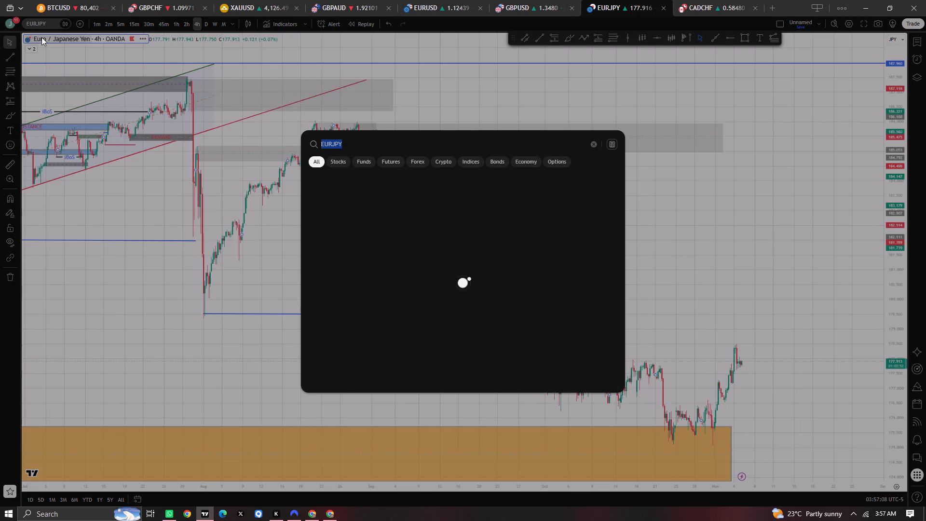
{"action": "key", "text": "BackSpace"}
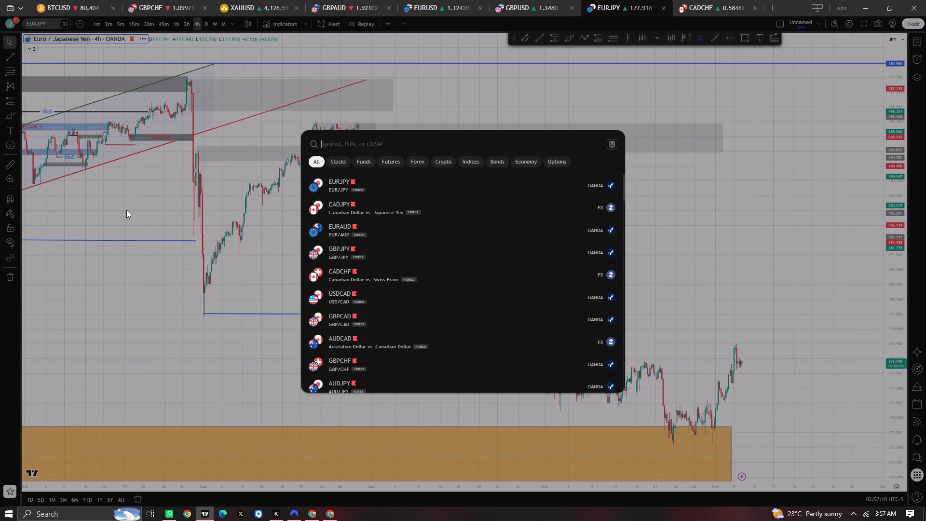
{"action": "scroll", "coordinate": [387, 295], "scroll_direction": "down", "scroll_amount": 6}
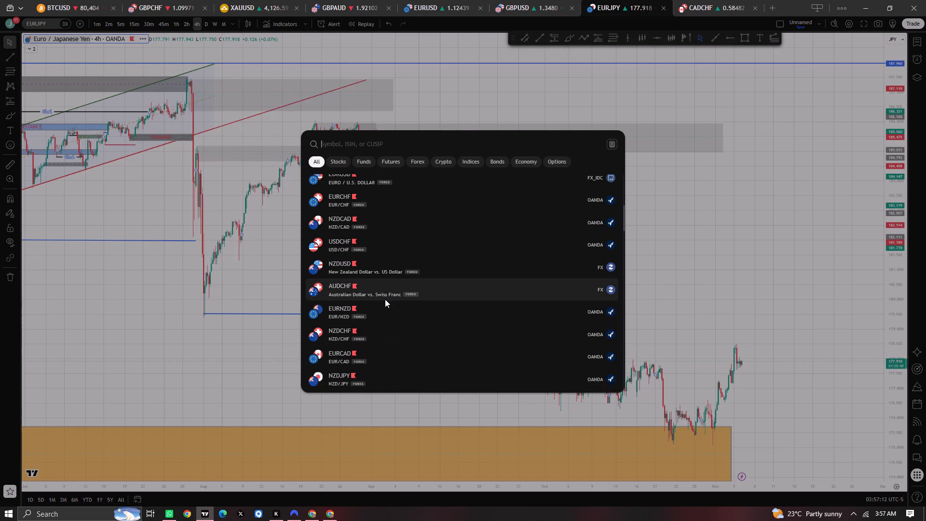
{"action": "scroll", "coordinate": [385, 299], "scroll_direction": "down", "scroll_amount": 1}
{"action": "left_click", "coordinate": [337, 296]}
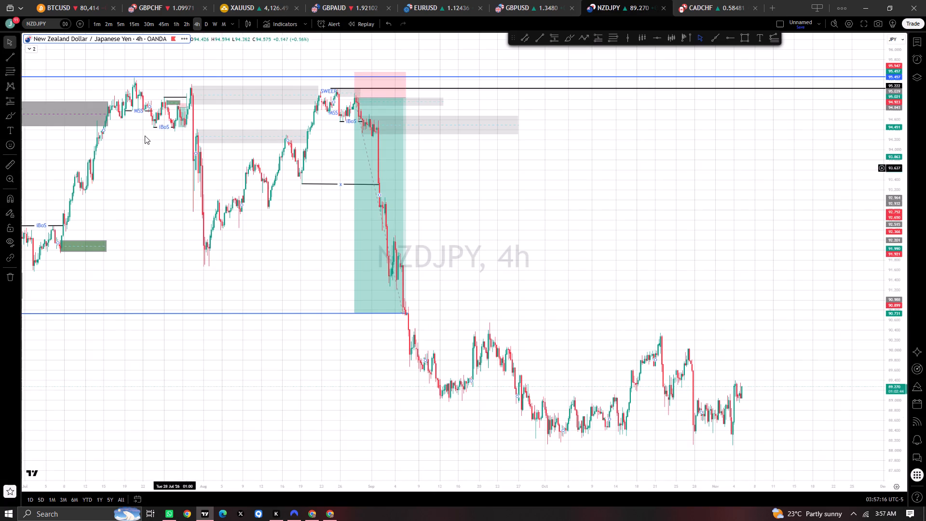
Switch the chart from NZDJPY to the flagged OANDA EURCAD symbol to review it.
{"action": "left_click", "coordinate": [33, 39]}
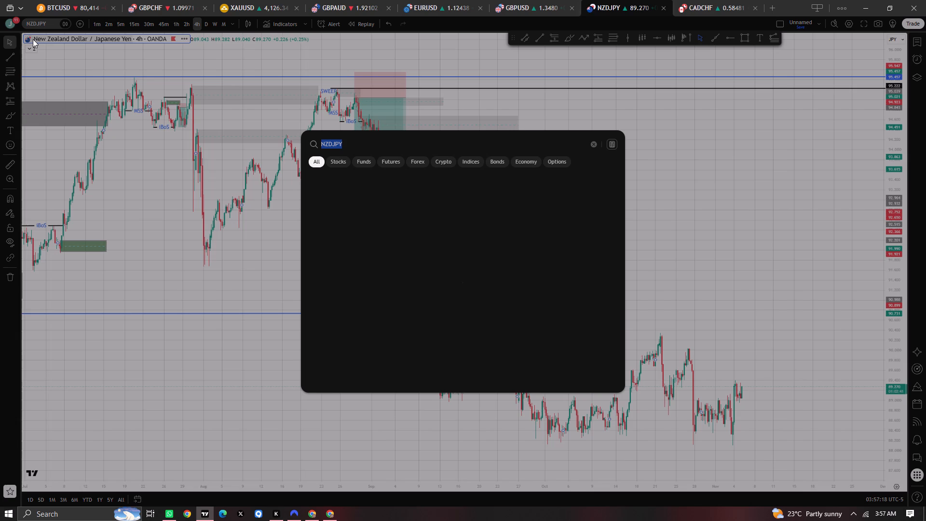
{"action": "key", "text": "BackSpace"}
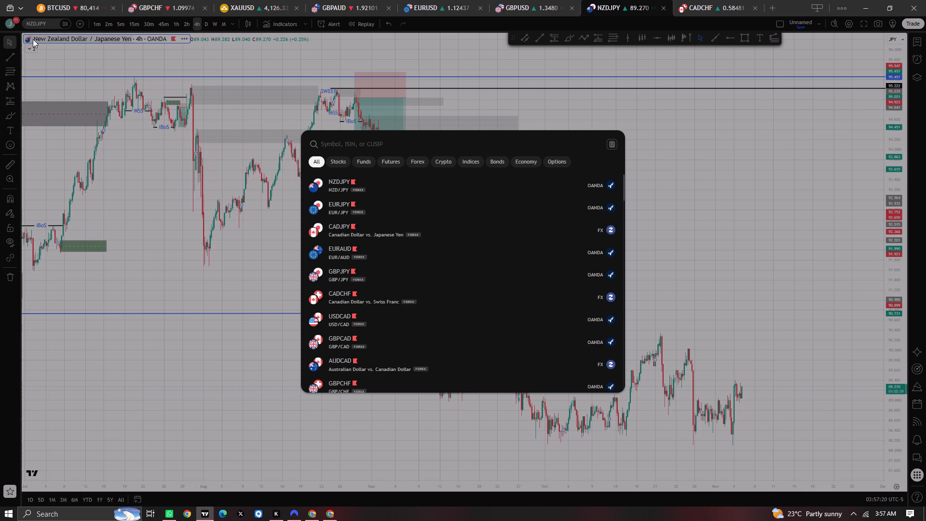
{"action": "scroll", "coordinate": [376, 325], "scroll_direction": "down", "scroll_amount": 4}
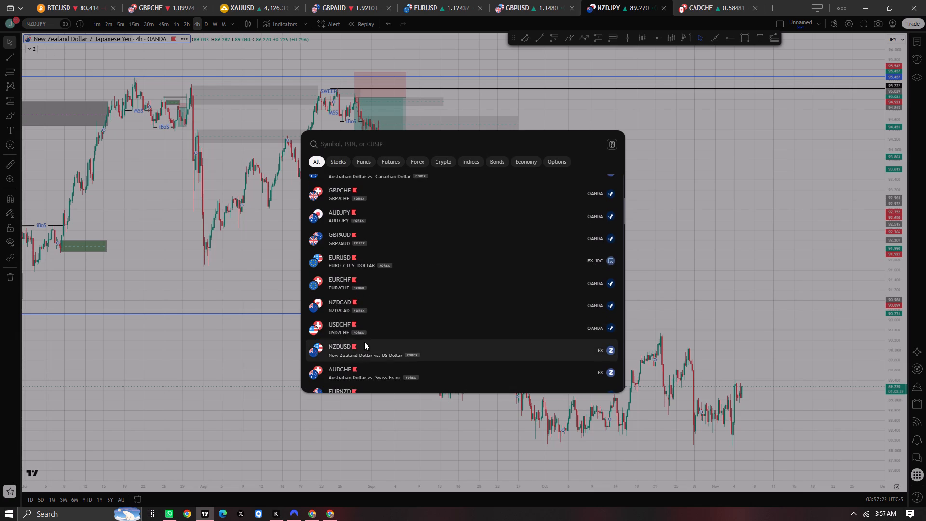
{"action": "scroll", "coordinate": [362, 344], "scroll_direction": "down", "scroll_amount": 2}
{"action": "left_click", "coordinate": [343, 343]}
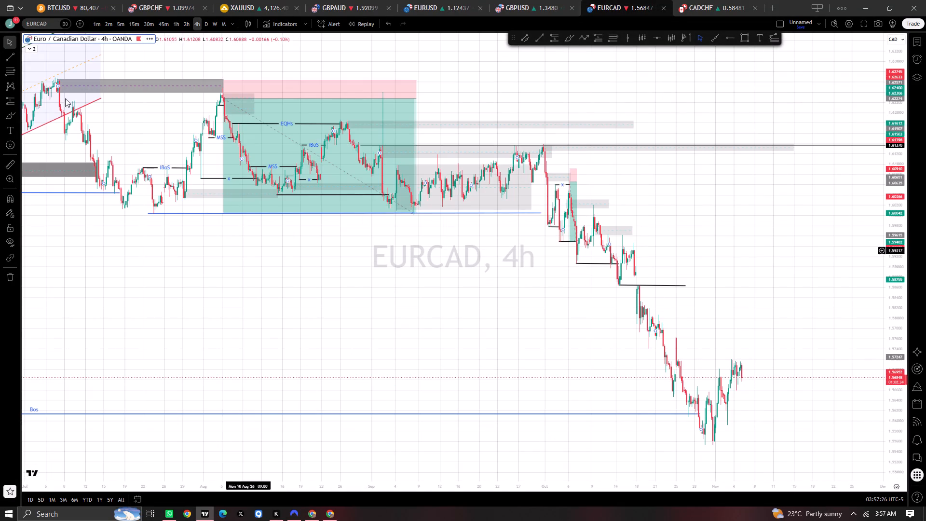
Switch the chart from EURCAD to the flagged OANDA NZDCHF symbol to review it.
{"action": "left_click", "coordinate": [41, 41]}
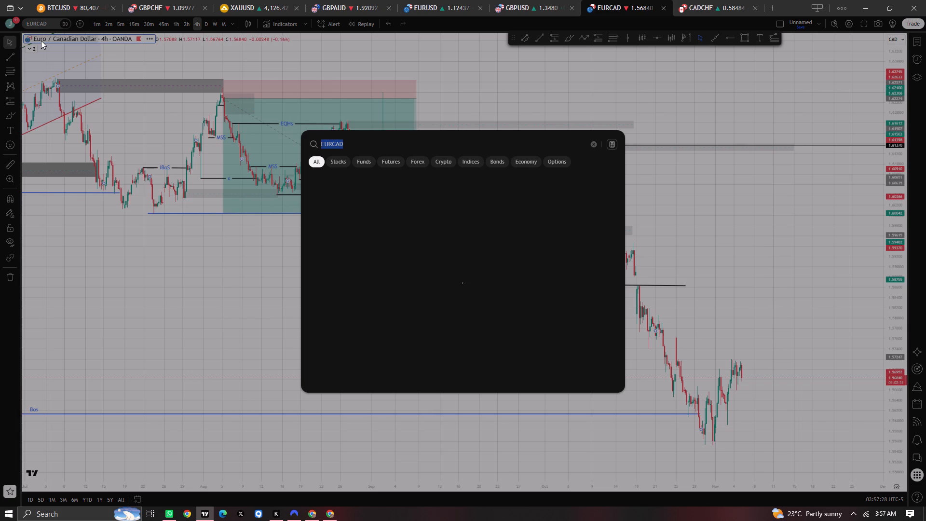
{"action": "key", "text": "BackSpace"}
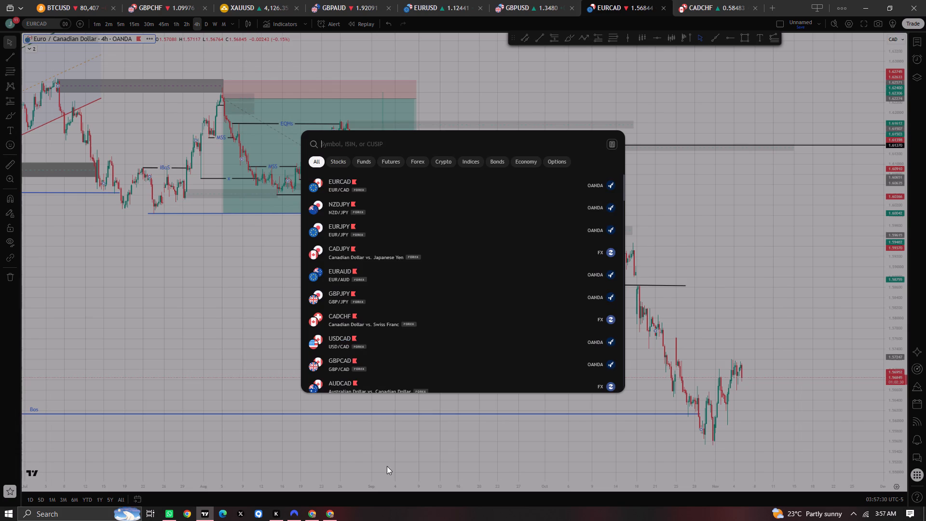
{"action": "scroll", "coordinate": [334, 330], "scroll_direction": "down", "scroll_amount": 8}
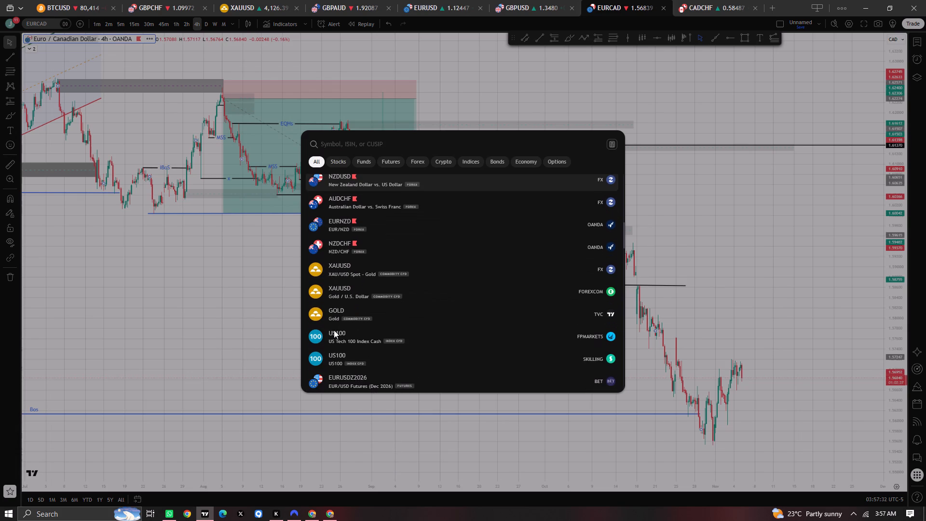
{"action": "left_click", "coordinate": [340, 244]}
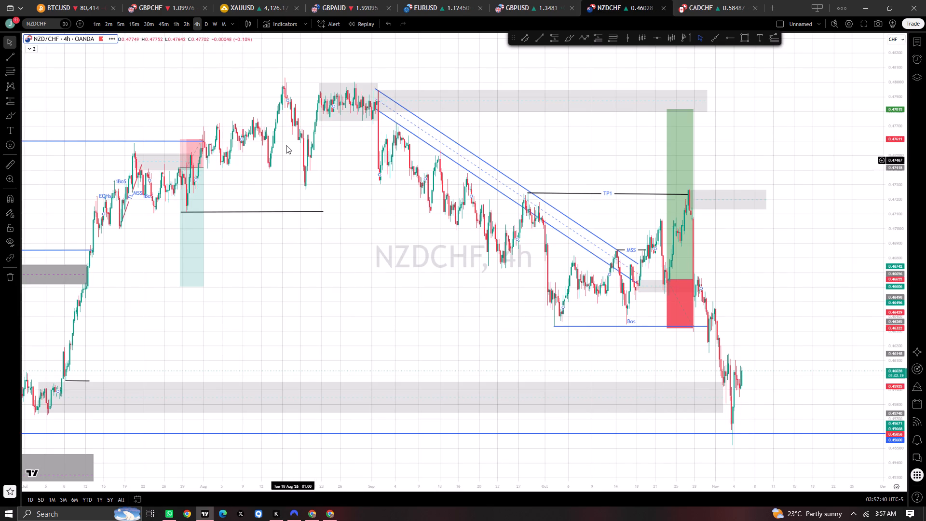
Switch the chart from NZDCHF to the flagged OANDA EURNZD symbol to review it.
{"action": "left_click", "coordinate": [38, 38]}
{"action": "key", "text": "BackSpace"}
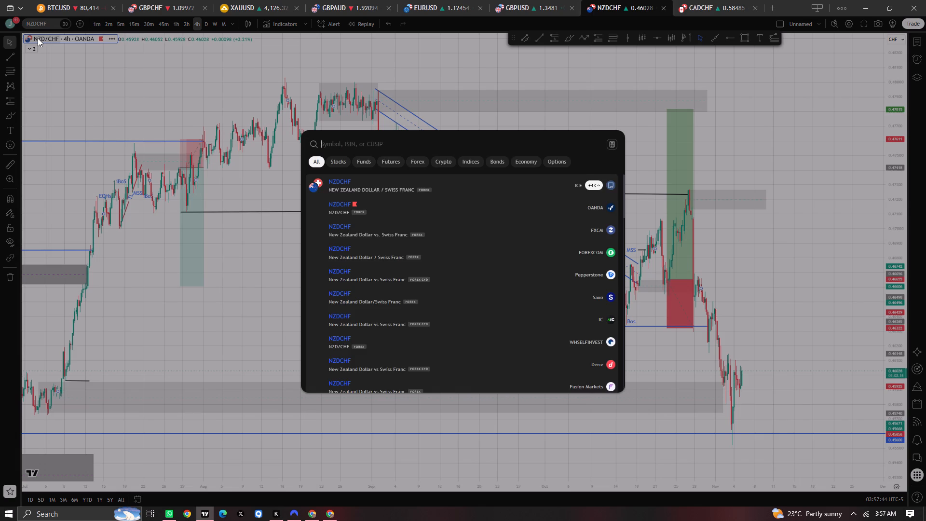
{"action": "scroll", "coordinate": [436, 365], "scroll_direction": "down", "scroll_amount": 1}
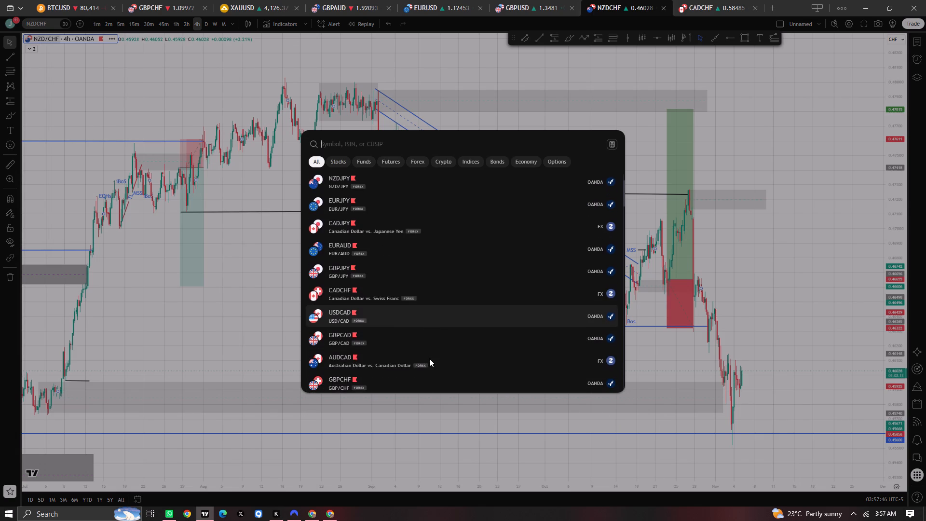
{"action": "scroll", "coordinate": [429, 358], "scroll_direction": "down", "scroll_amount": 3}
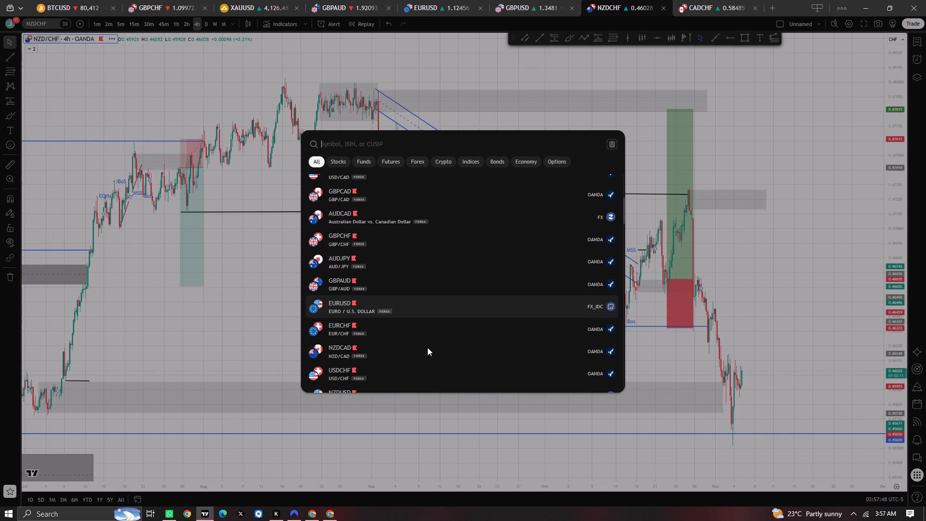
{"action": "scroll", "coordinate": [427, 347], "scroll_direction": "down", "scroll_amount": 2}
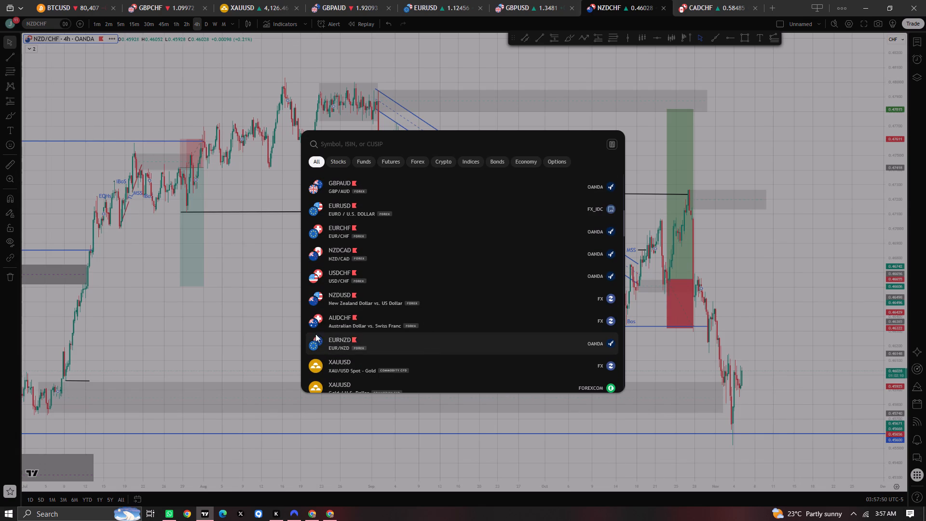
{"action": "left_click", "coordinate": [331, 337]}
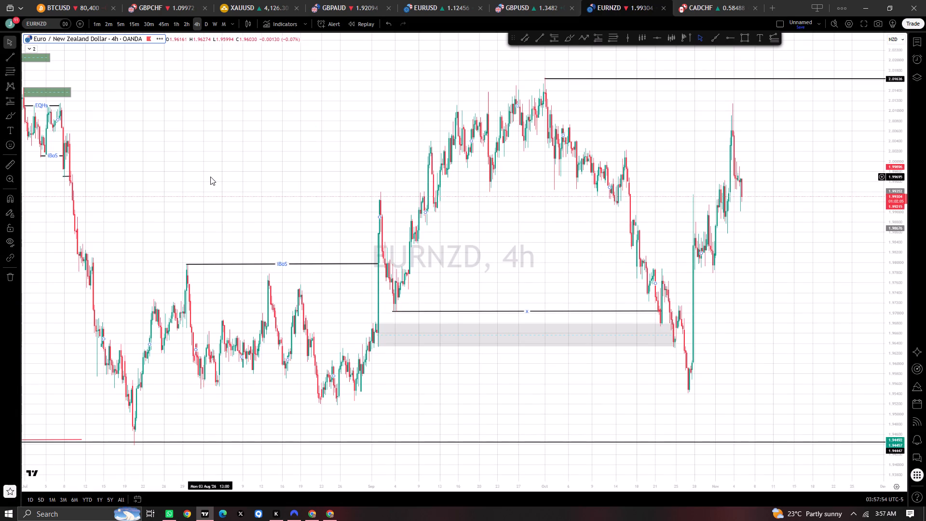
Switch the chart from EURNZD to the flagged AUDCHF symbol from FX to review it.
{"action": "left_click", "coordinate": [33, 36]}
{"action": "key", "text": "BackSpace"}
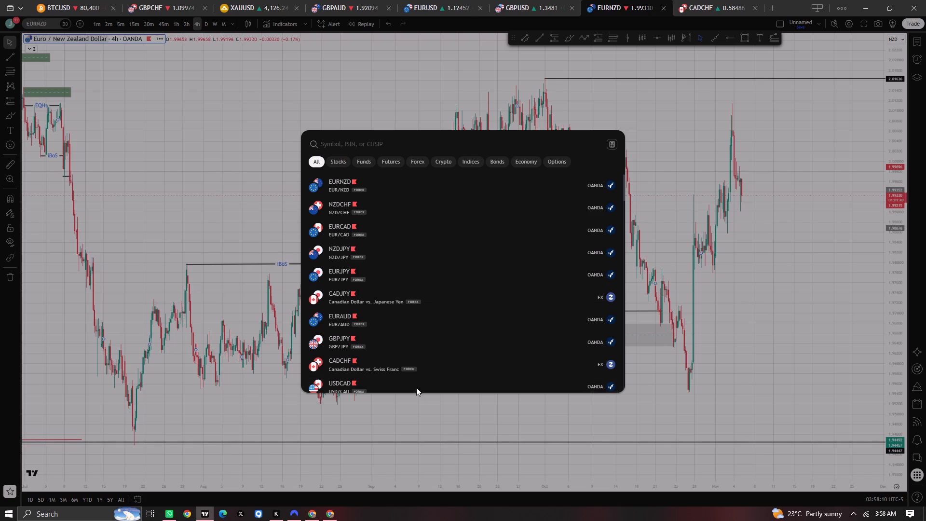
{"action": "scroll", "coordinate": [398, 346], "scroll_direction": "down", "scroll_amount": 8}
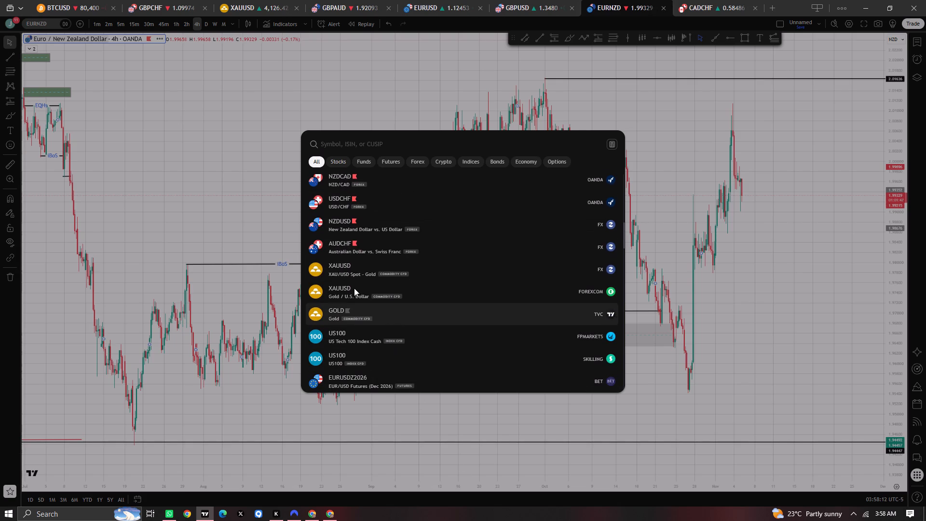
{"action": "left_click", "coordinate": [344, 246]}
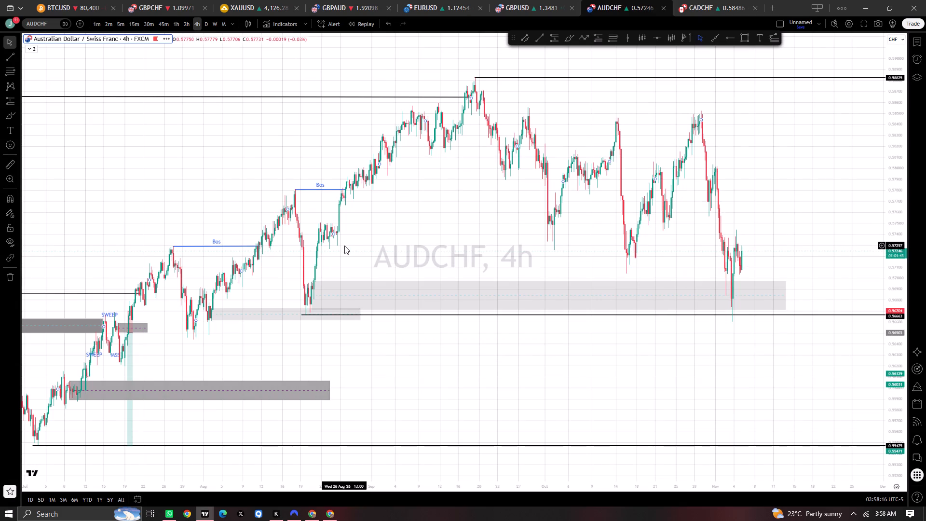
Switch the chart from AUDCHF to the flagged NZDUSD symbol from FX to review it.
{"action": "left_click", "coordinate": [46, 39]}
{"action": "key", "text": "BackSpace"}
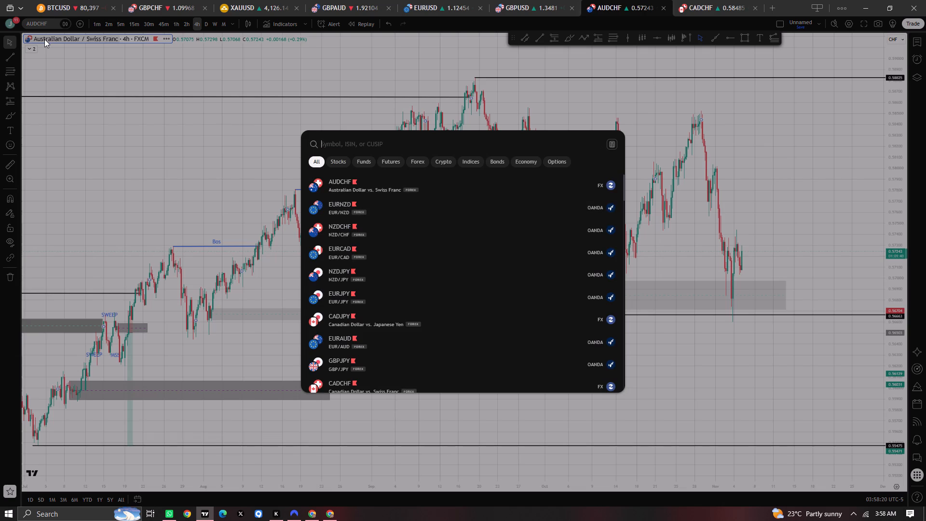
{"action": "scroll", "coordinate": [374, 315], "scroll_direction": "down", "scroll_amount": 6}
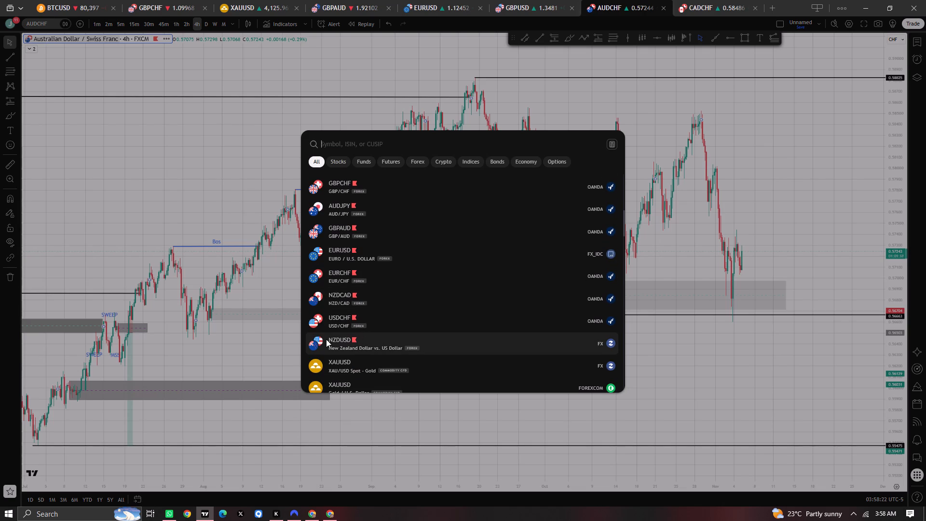
{"action": "left_click", "coordinate": [336, 341]}
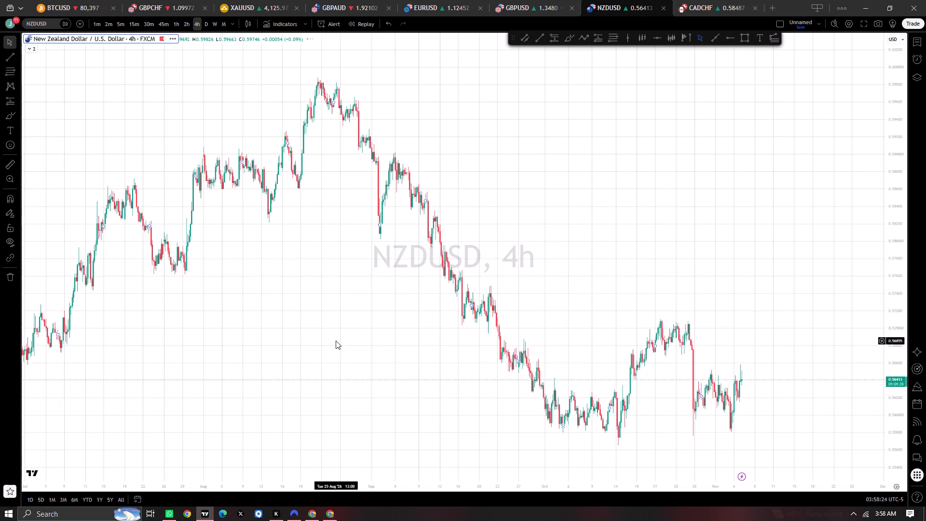
Switch the chart from NZDUSD to the flagged OANDA USDCHF symbol to review it.
{"action": "left_click", "coordinate": [55, 37]}
{"action": "key", "text": "BackSpace"}
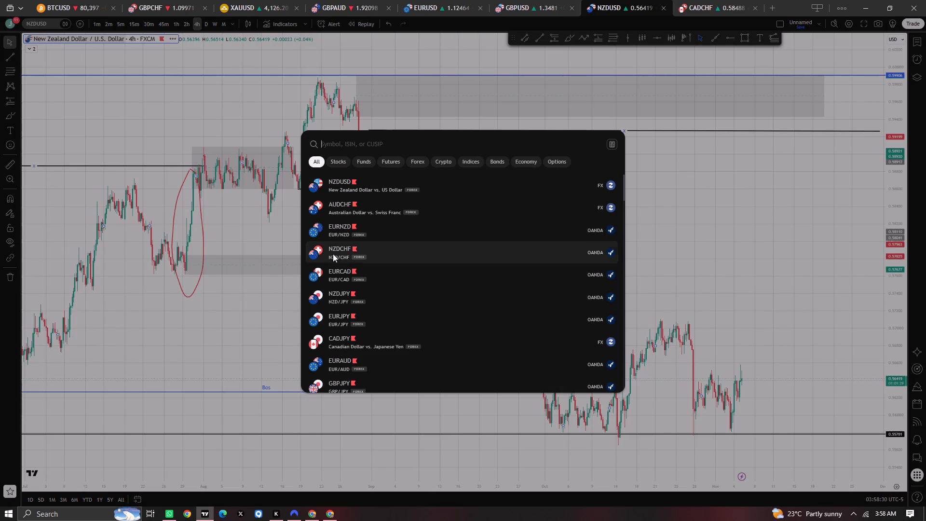
{"action": "scroll", "coordinate": [342, 261], "scroll_direction": "down", "scroll_amount": 6}
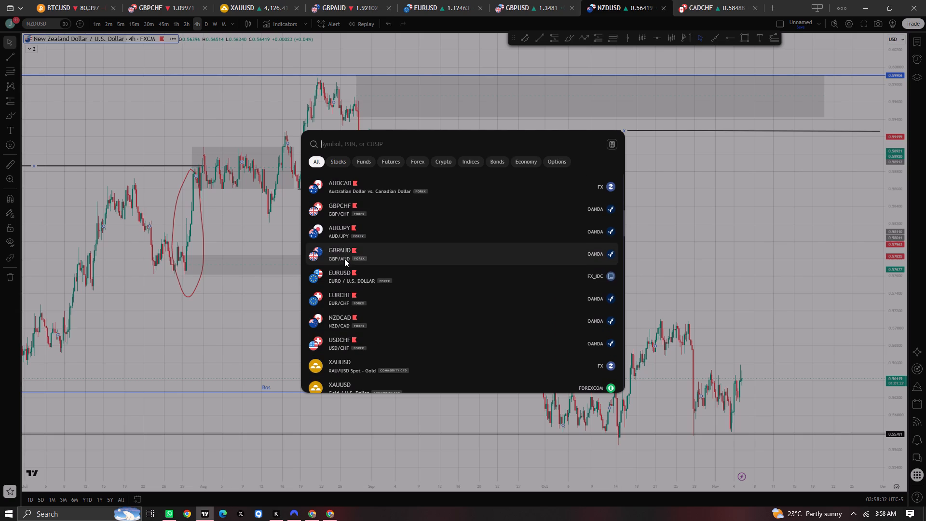
{"action": "left_click", "coordinate": [332, 343]}
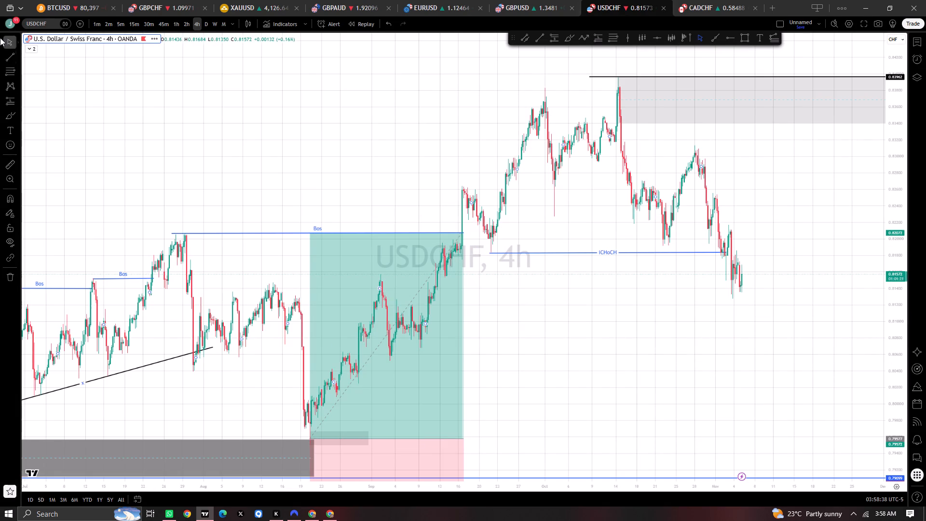
Switch the chart from USDCHF to the flagged OANDA NZDCAD symbol to review it.
{"action": "left_click", "coordinate": [47, 39]}
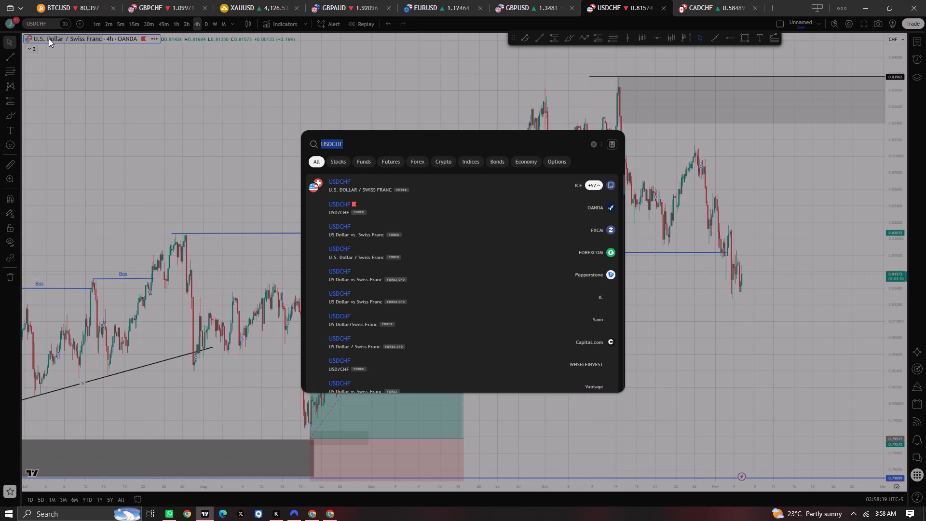
{"action": "key", "text": "BackSpace"}
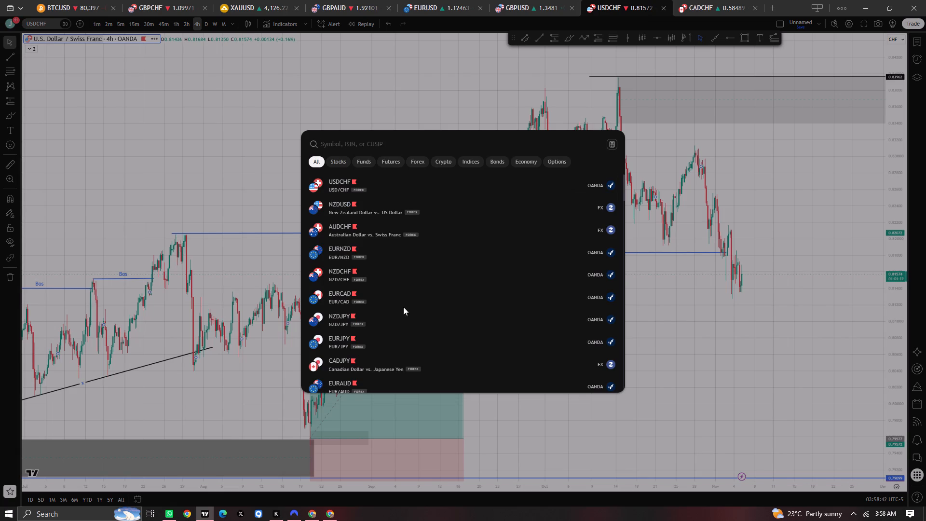
{"action": "scroll", "coordinate": [394, 296], "scroll_direction": "down", "scroll_amount": 6}
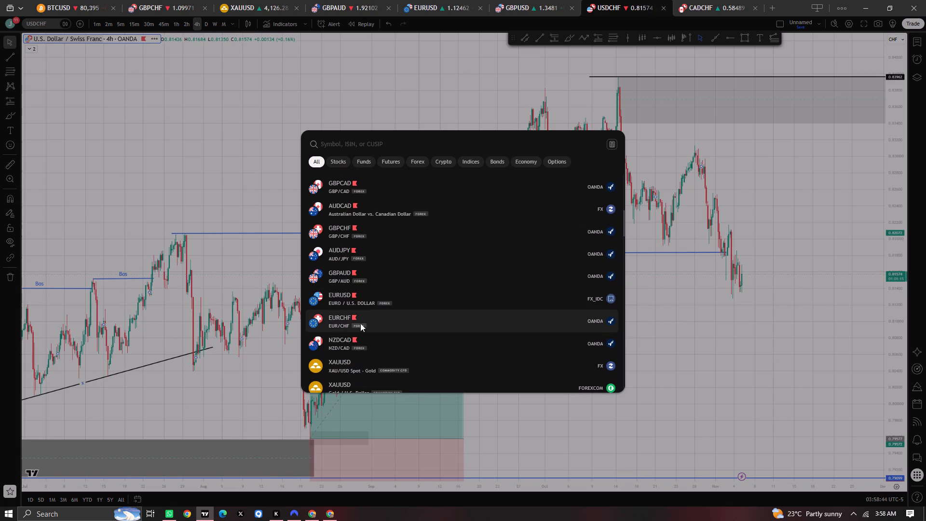
{"action": "left_click", "coordinate": [330, 338]}
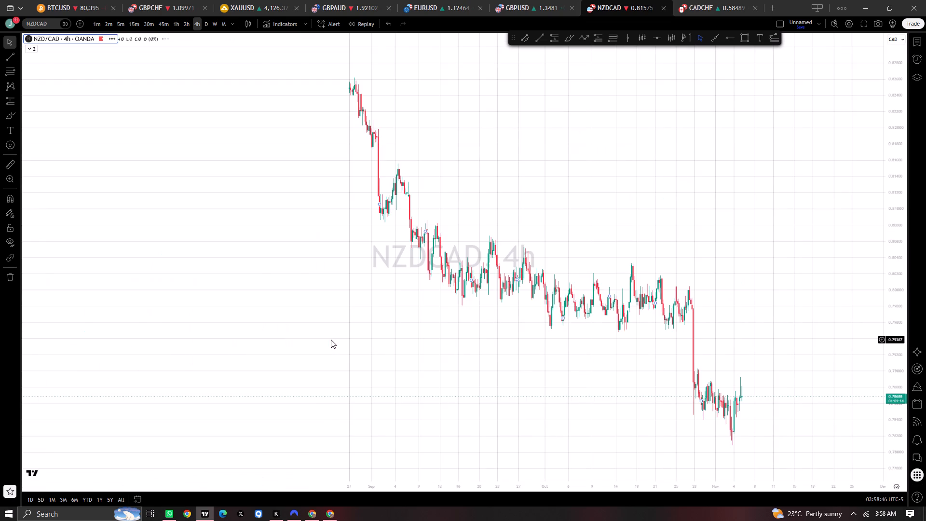
Switch the chart from NZDCAD to the flagged OANDA EURCHF symbol to review it.
{"action": "left_click", "coordinate": [37, 40]}
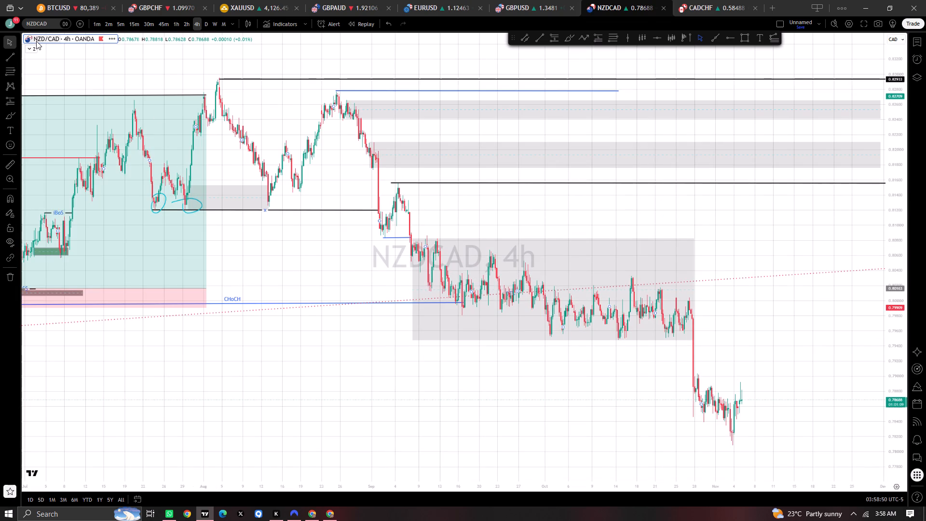
{"action": "left_click", "coordinate": [41, 41]}
{"action": "key", "text": "BackSpace"}
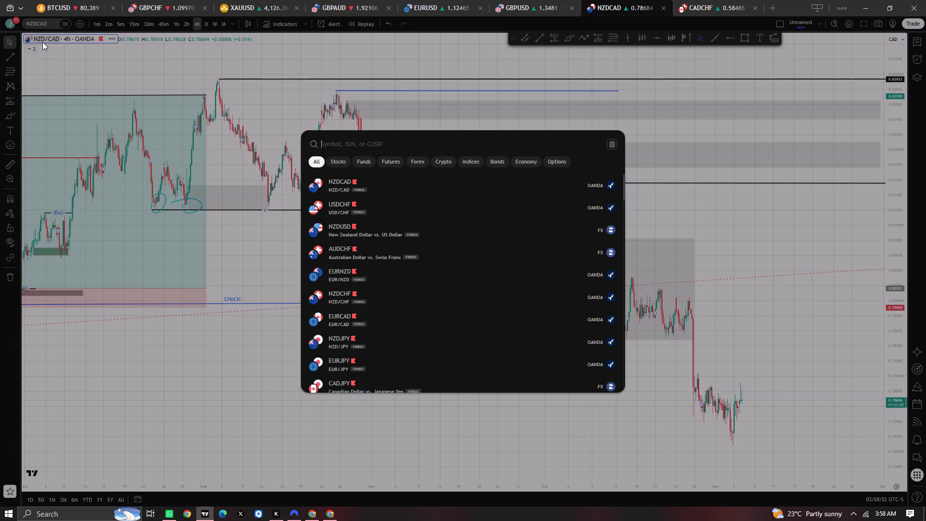
{"action": "scroll", "coordinate": [382, 336], "scroll_direction": "down", "scroll_amount": 5}
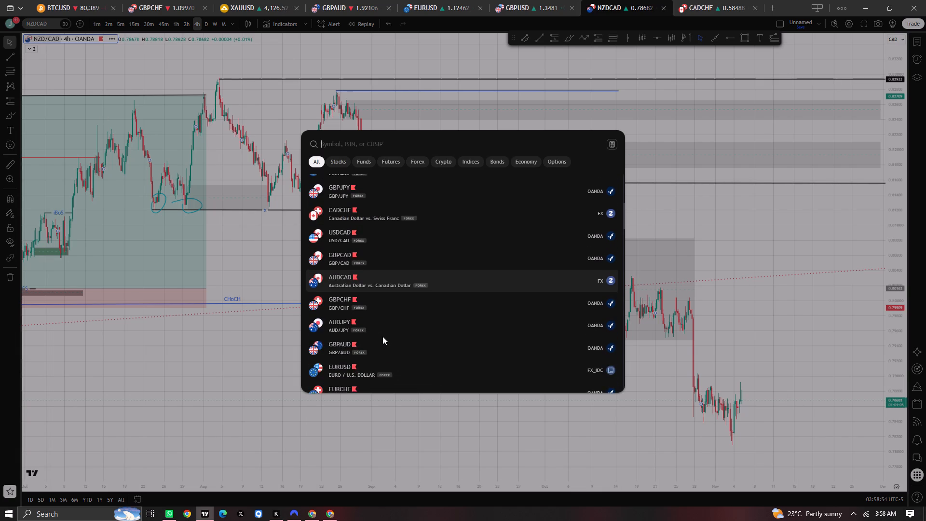
{"action": "scroll", "coordinate": [369, 342], "scroll_direction": "down", "scroll_amount": 2}
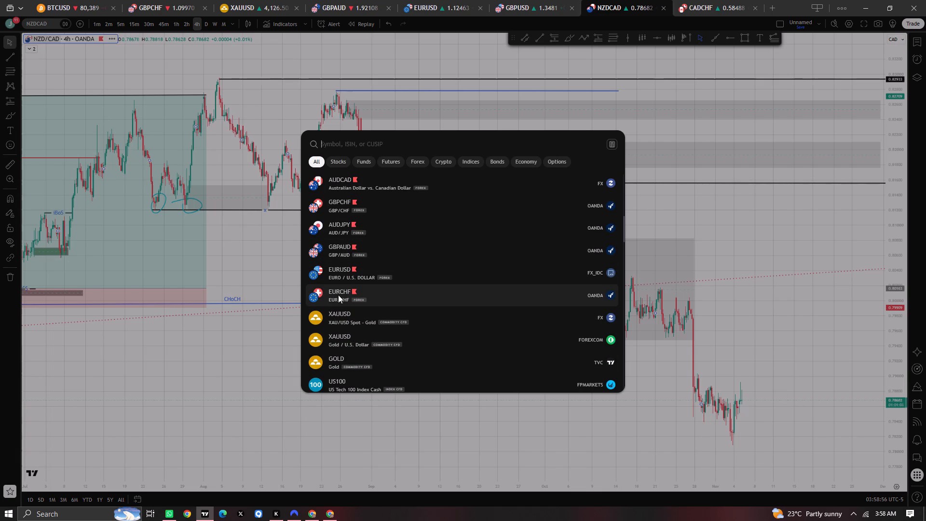
{"action": "left_click", "coordinate": [338, 291]}
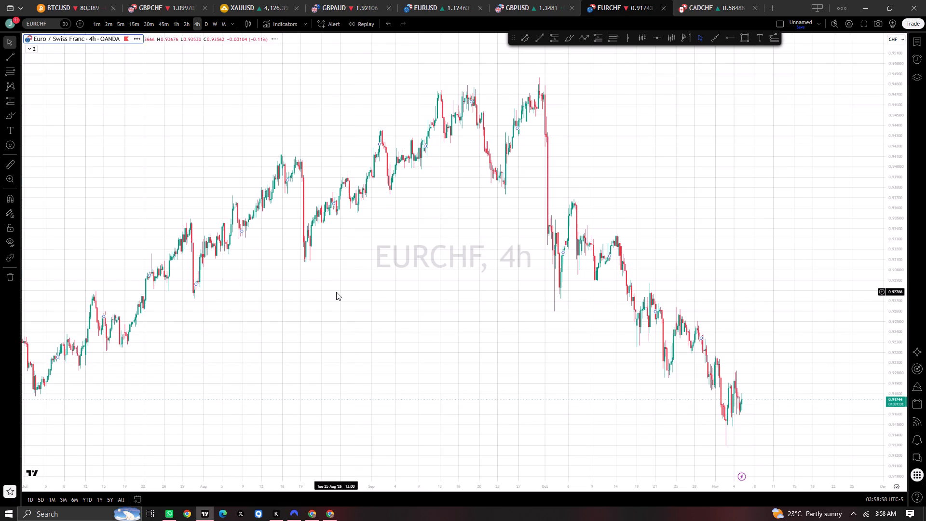
Switch the chart from EURCHF to the flagged EURUSD symbol from FX_IDC to review it.
{"action": "left_click", "coordinate": [44, 36]}
{"action": "key", "text": "BackSpace"}
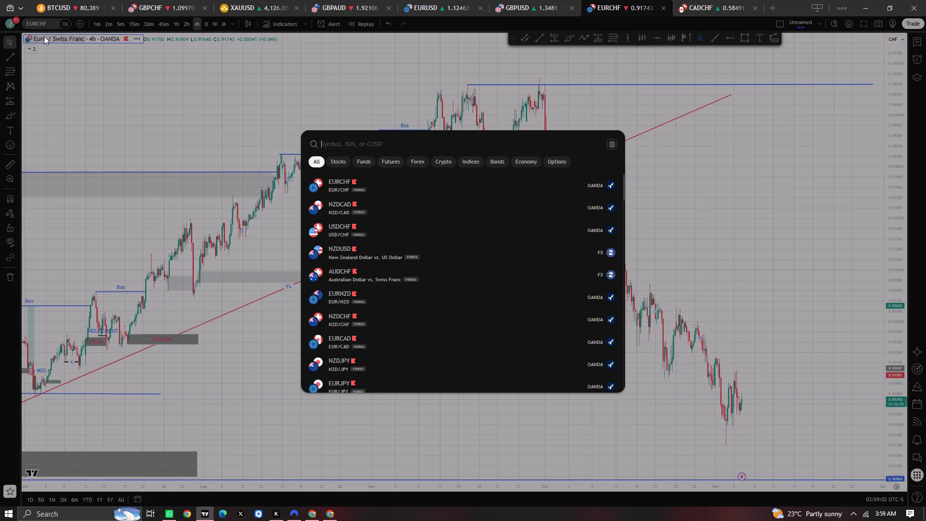
{"action": "scroll", "coordinate": [298, 253], "scroll_direction": "down", "scroll_amount": 4}
{"action": "scroll", "coordinate": [318, 299], "scroll_direction": "down", "scroll_amount": 6}
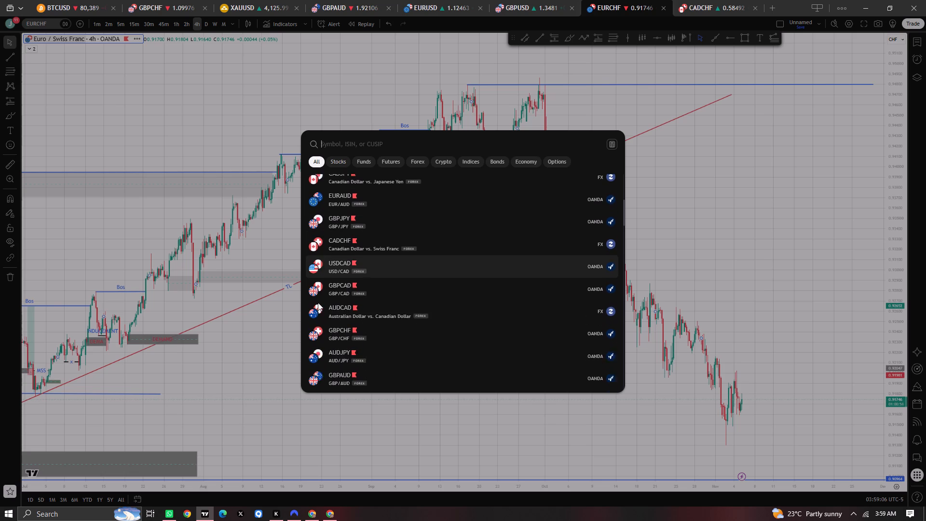
{"action": "left_click", "coordinate": [334, 342]}
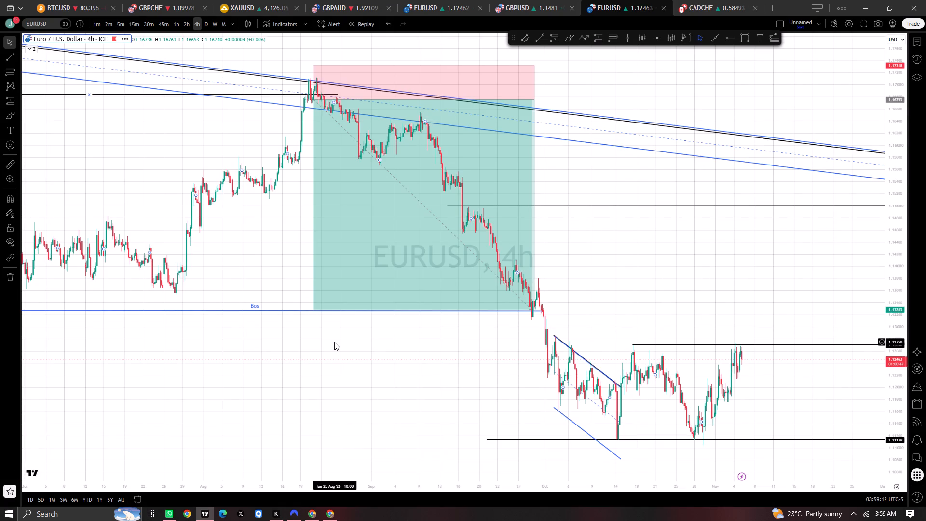
Switch the chart from EURUSD to the flagged OANDA GBPAUD symbol to review it.
{"action": "left_click", "coordinate": [44, 40]}
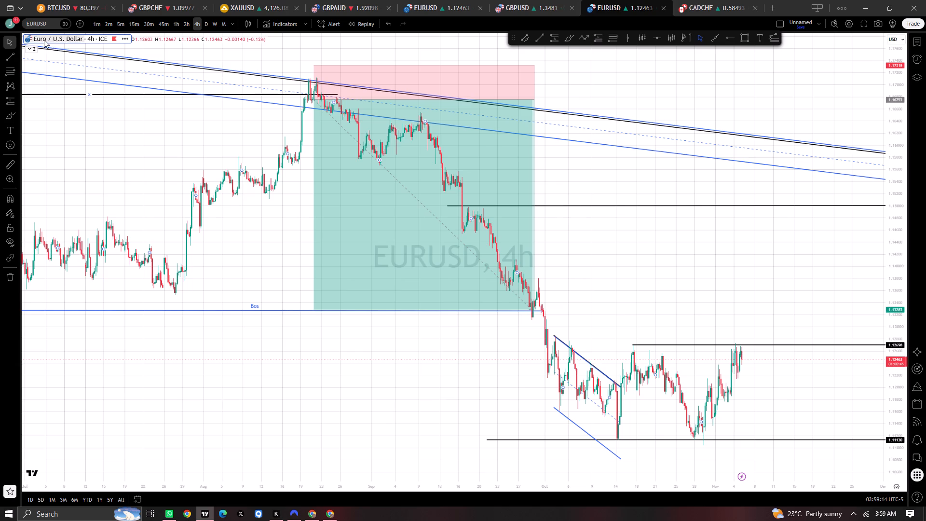
{"action": "key", "text": "BackSpace"}
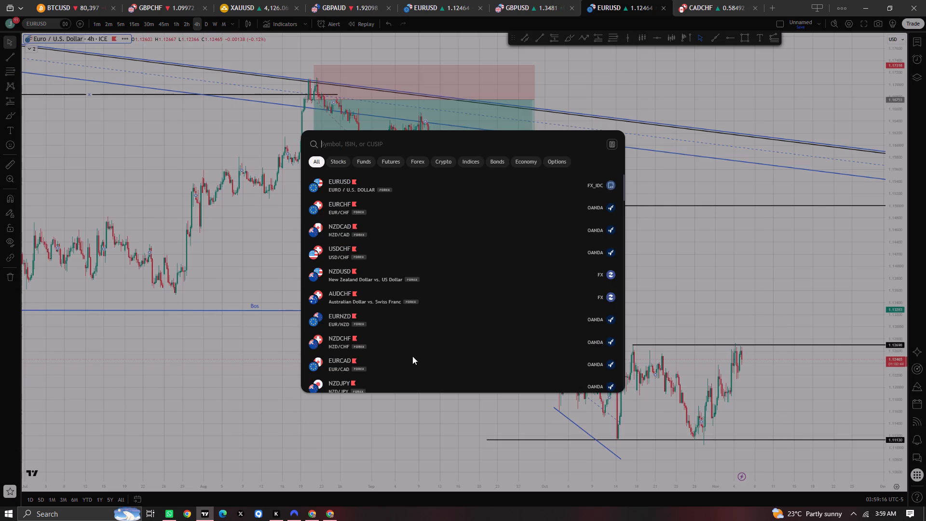
{"action": "scroll", "coordinate": [386, 344], "scroll_direction": "down", "scroll_amount": 7}
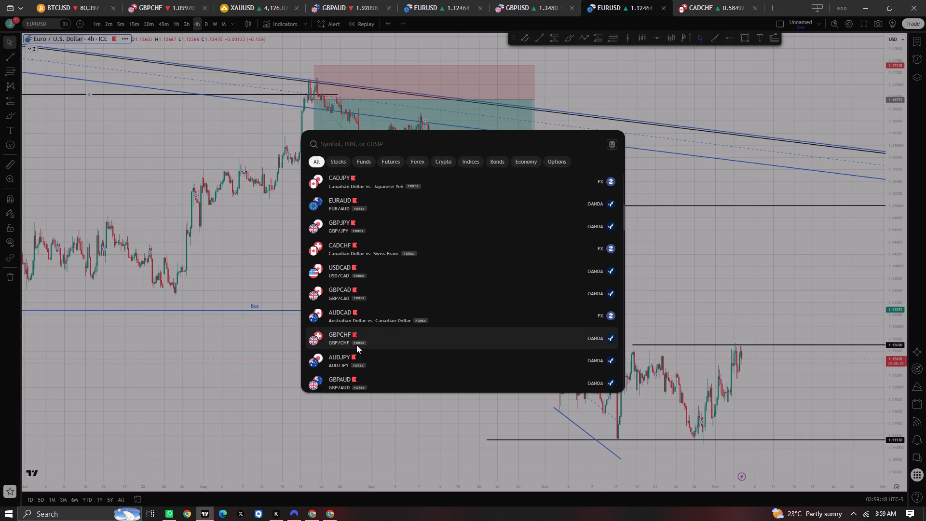
{"action": "left_click", "coordinate": [341, 297]}
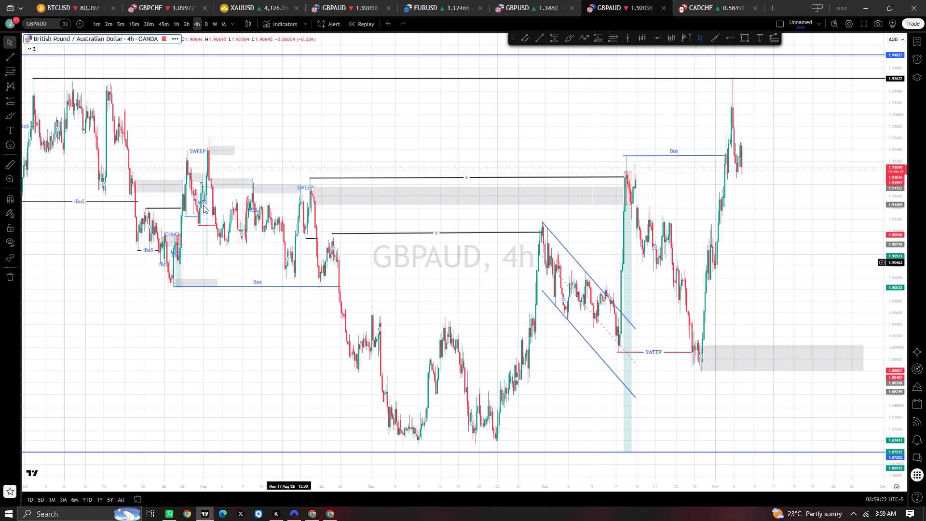
Switch the chart from GBPAUD to the flagged OANDA AUDJPY symbol to review it.
{"action": "left_click", "coordinate": [45, 40]}
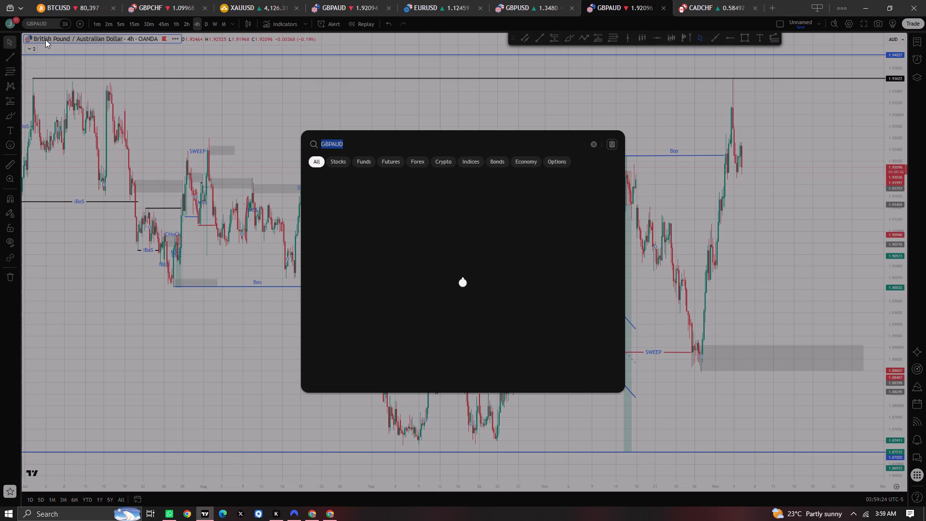
{"action": "key", "text": "BackSpace"}
{"action": "scroll", "coordinate": [439, 284], "scroll_direction": "down", "scroll_amount": 1}
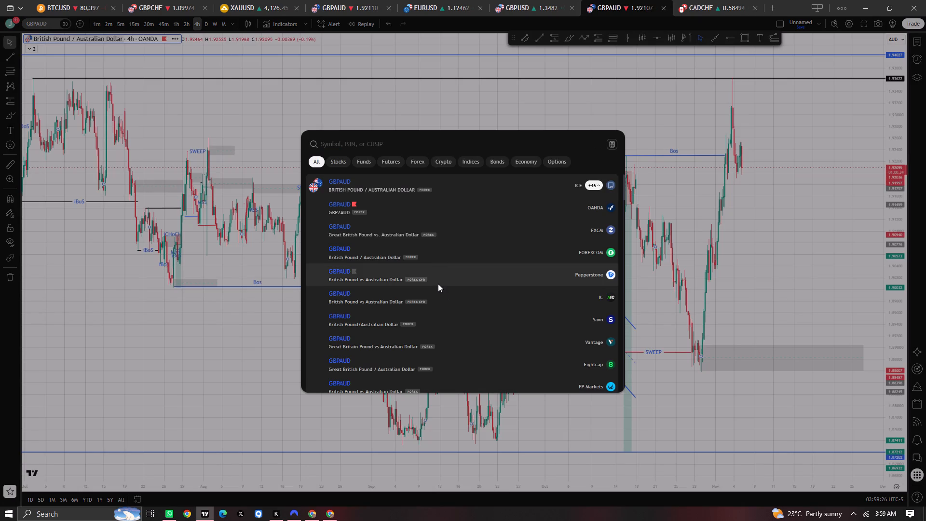
{"action": "scroll", "coordinate": [438, 284], "scroll_direction": "down", "scroll_amount": 6}
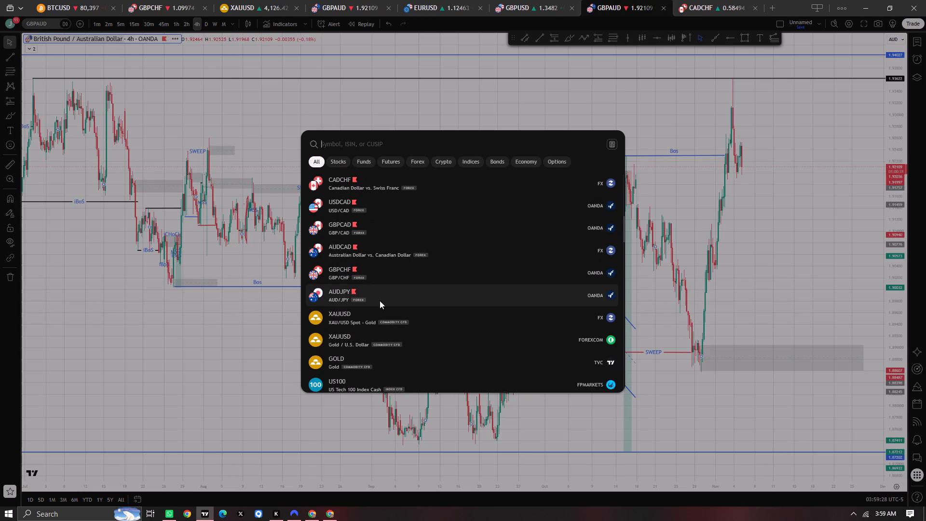
{"action": "left_click", "coordinate": [336, 296]}
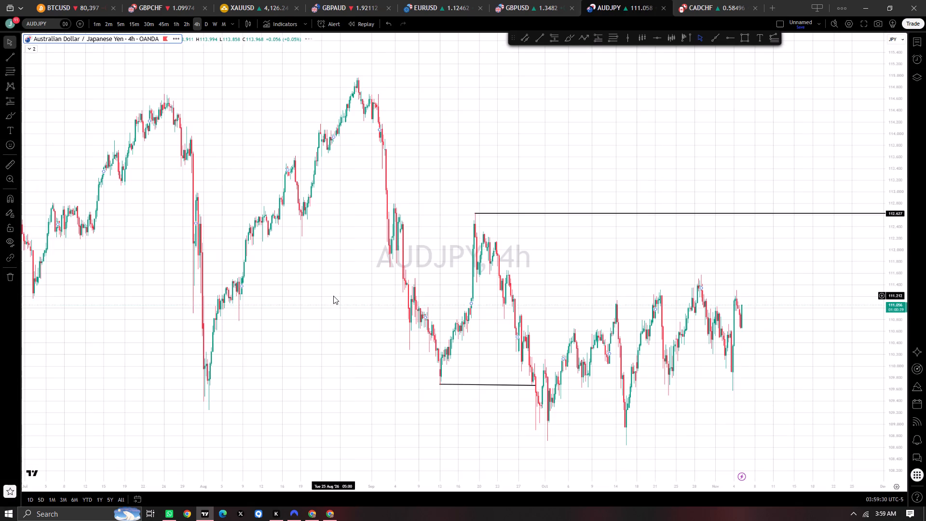
Switch the chart from AUDJPY to the flagged OANDA GBPCHF symbol to review it.
{"action": "left_click", "coordinate": [41, 38]}
{"action": "key", "text": "BackSpace"}
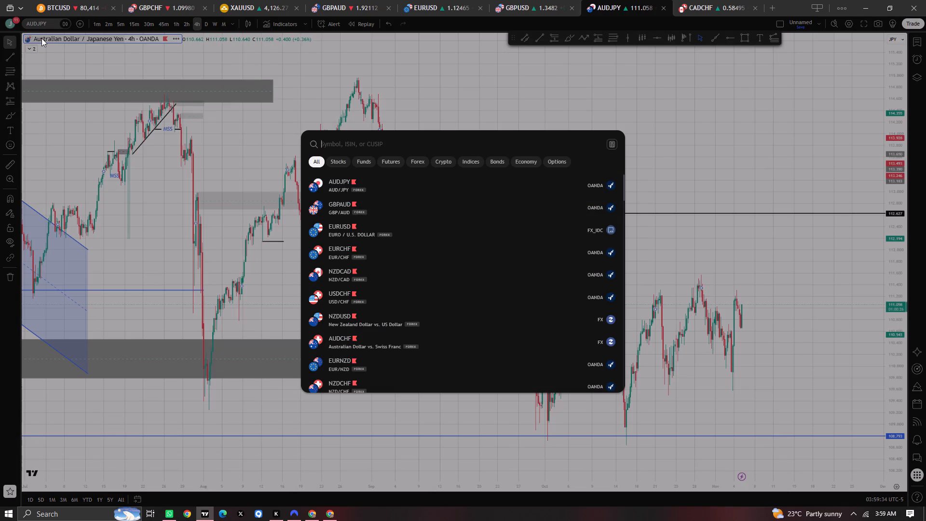
{"action": "scroll", "coordinate": [382, 287], "scroll_direction": "down", "scroll_amount": 7}
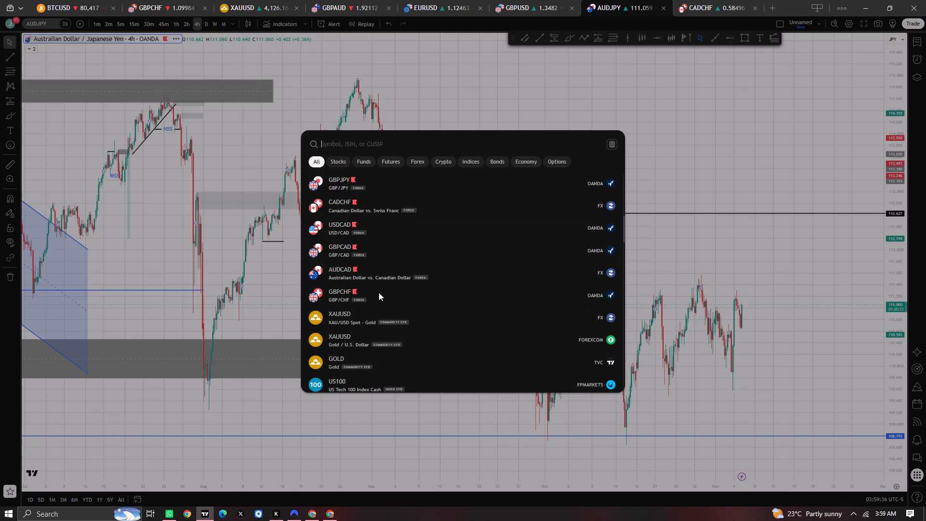
{"action": "left_click", "coordinate": [344, 293]}
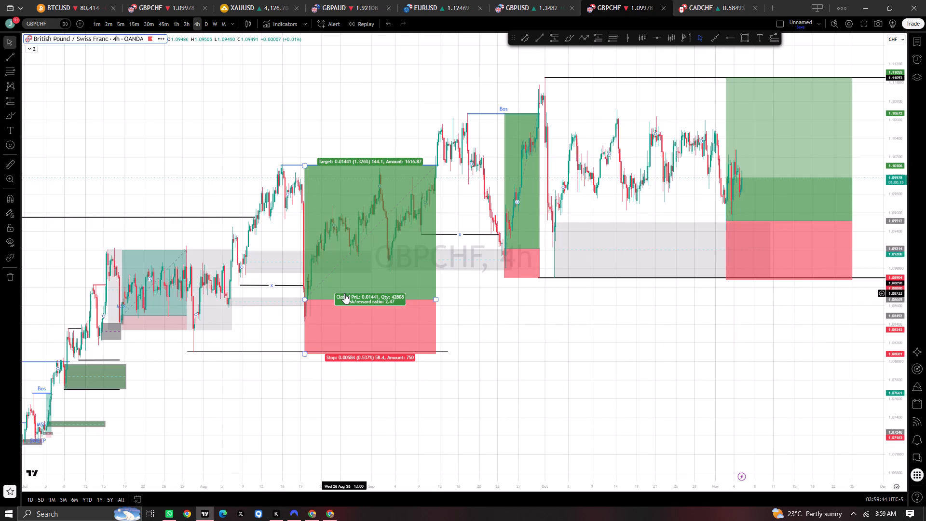
Switch the chart from GBPCHF to the flagged AUDCAD symbol from FX to review it.
{"action": "left_click", "coordinate": [36, 39]}
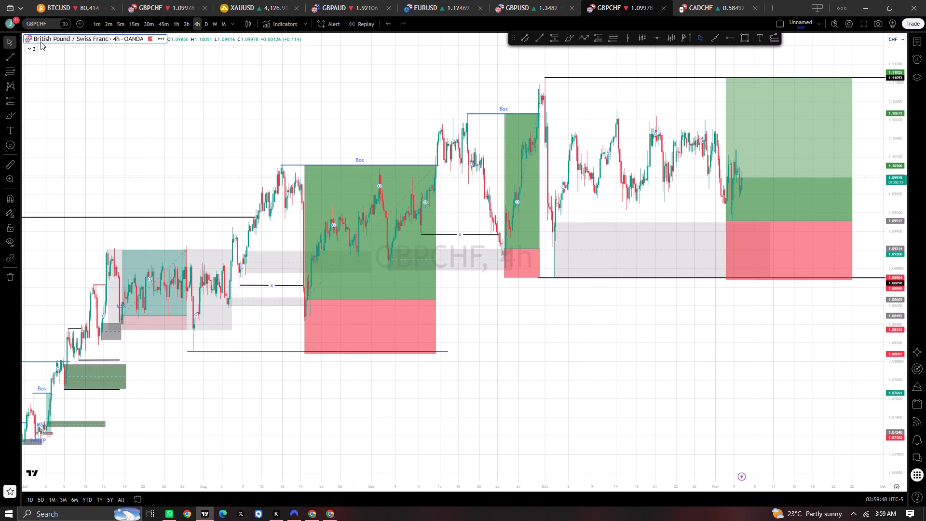
{"action": "left_click", "coordinate": [41, 41]}
{"action": "key", "text": "BackSpace"}
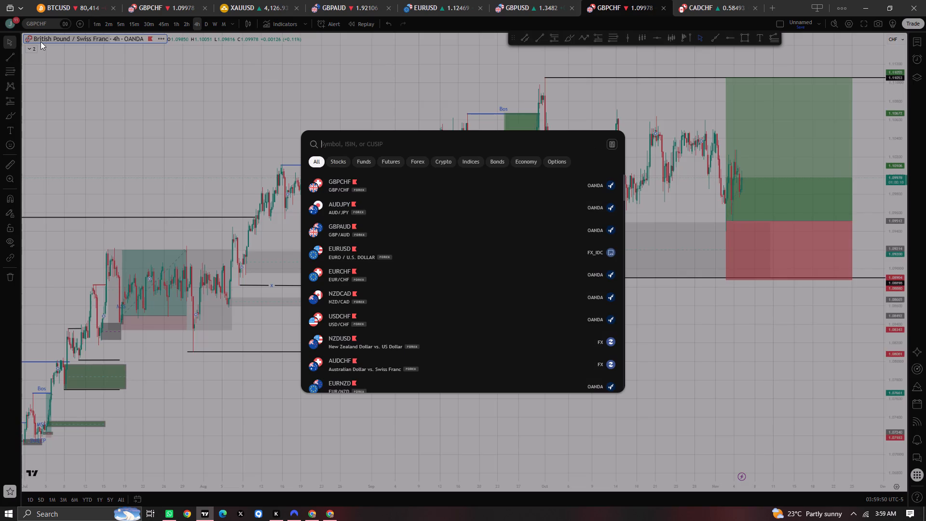
{"action": "scroll", "coordinate": [375, 238], "scroll_direction": "down", "scroll_amount": 5}
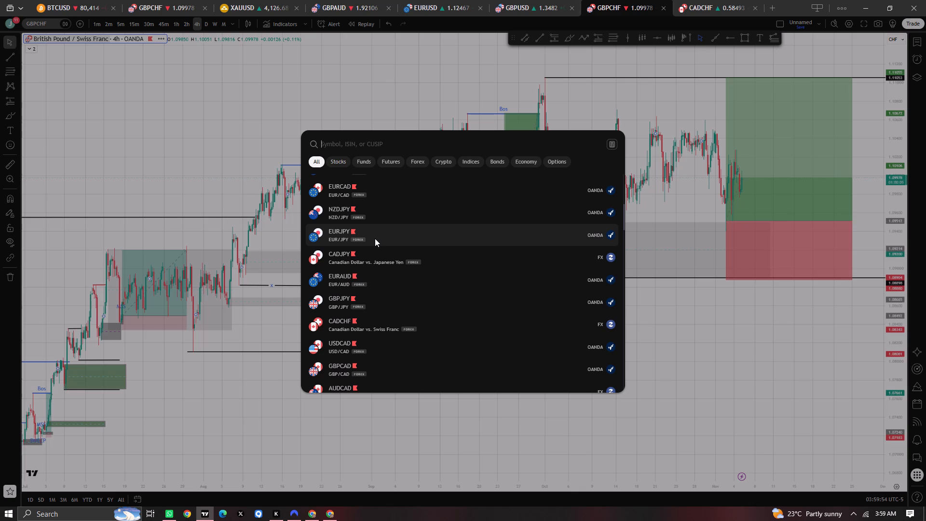
{"action": "scroll", "coordinate": [375, 238], "scroll_direction": "down", "scroll_amount": 2}
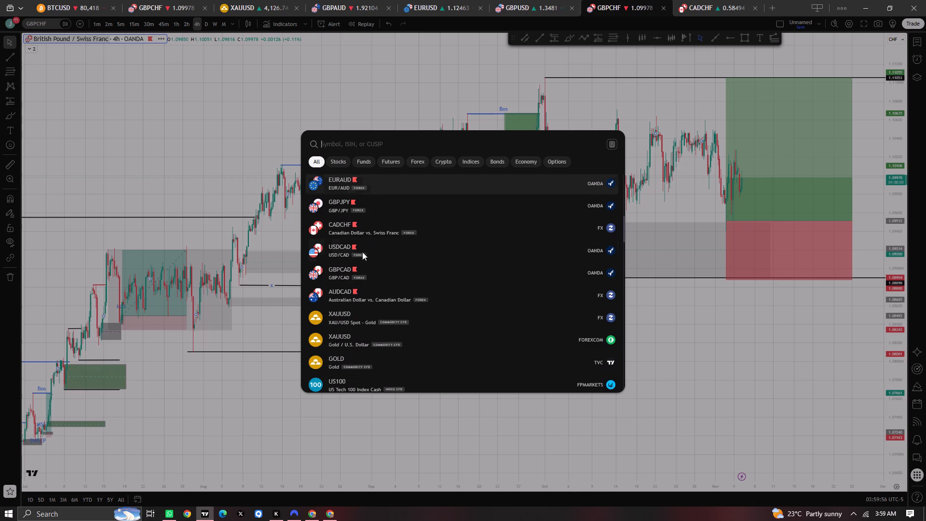
{"action": "left_click", "coordinate": [334, 294]}
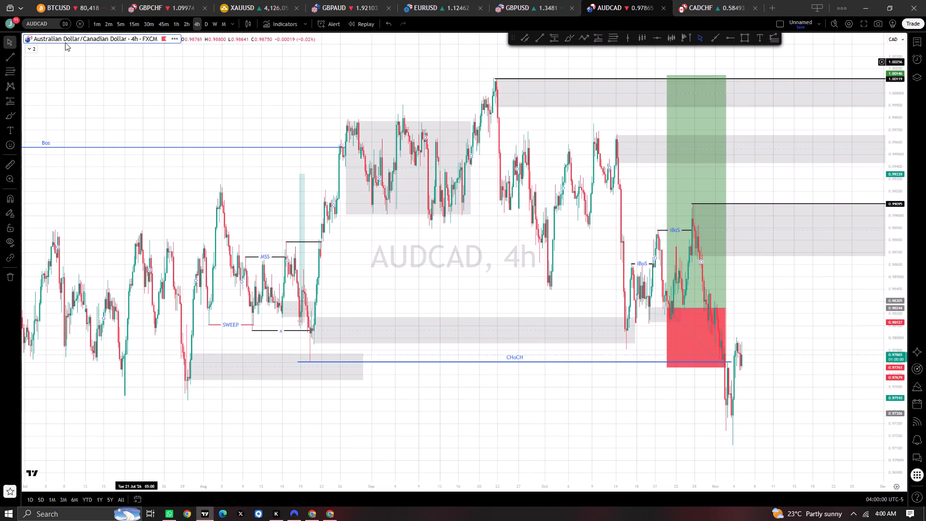
Switch the chart from AUDCAD to the flagged OANDA EURAUD symbol to review it.
{"action": "left_click", "coordinate": [49, 40]}
{"action": "key", "text": "BackSpace"}
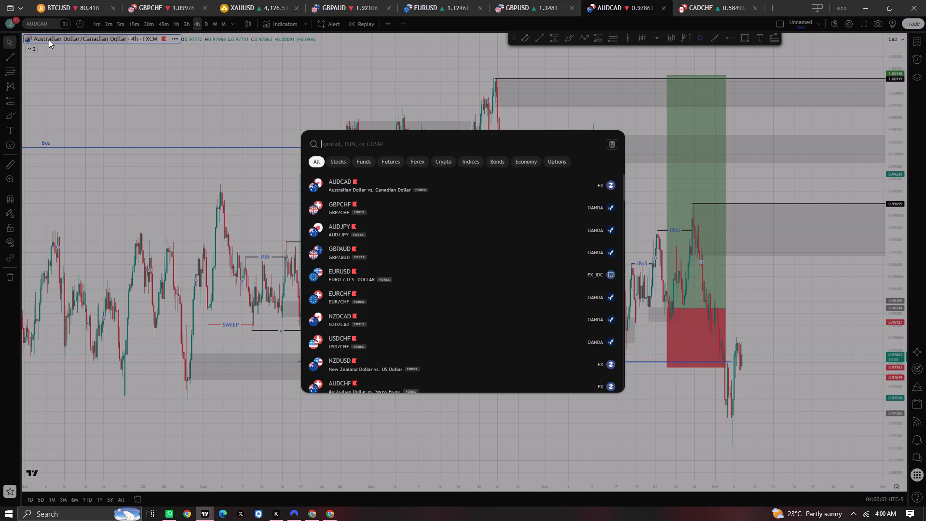
{"action": "scroll", "coordinate": [353, 319], "scroll_direction": "down", "scroll_amount": 1}
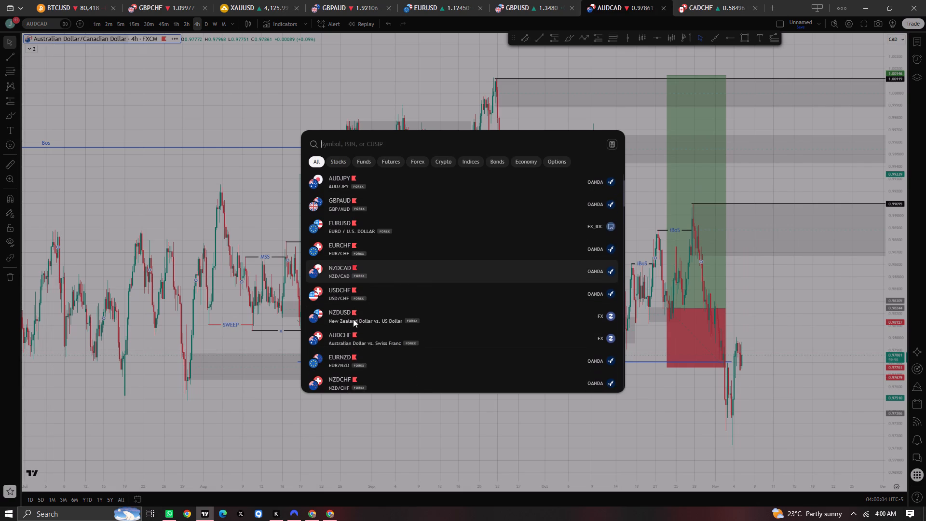
{"action": "scroll", "coordinate": [353, 319], "scroll_direction": "down", "scroll_amount": 3}
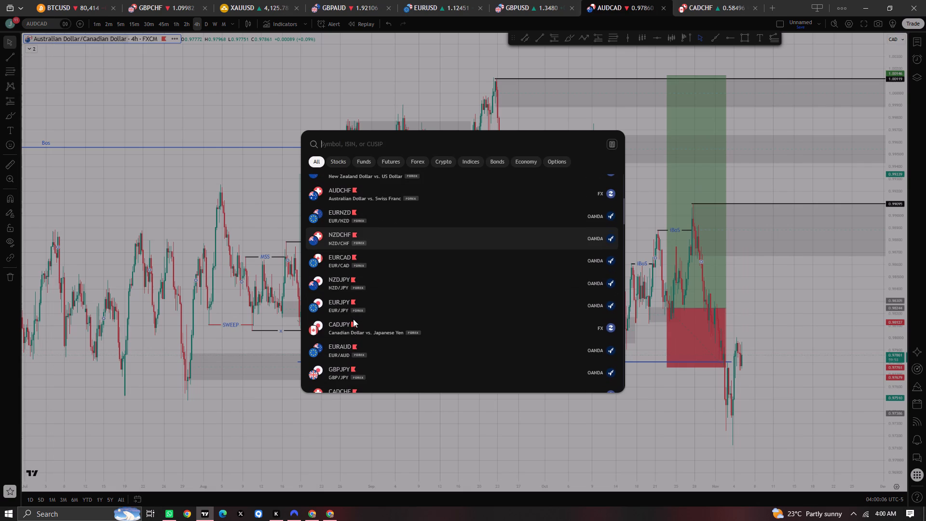
{"action": "left_click", "coordinate": [339, 346]}
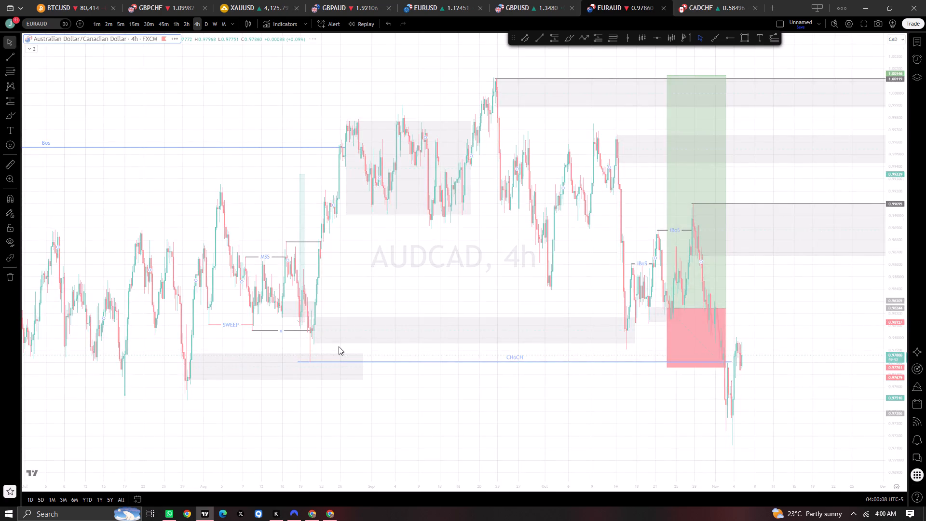